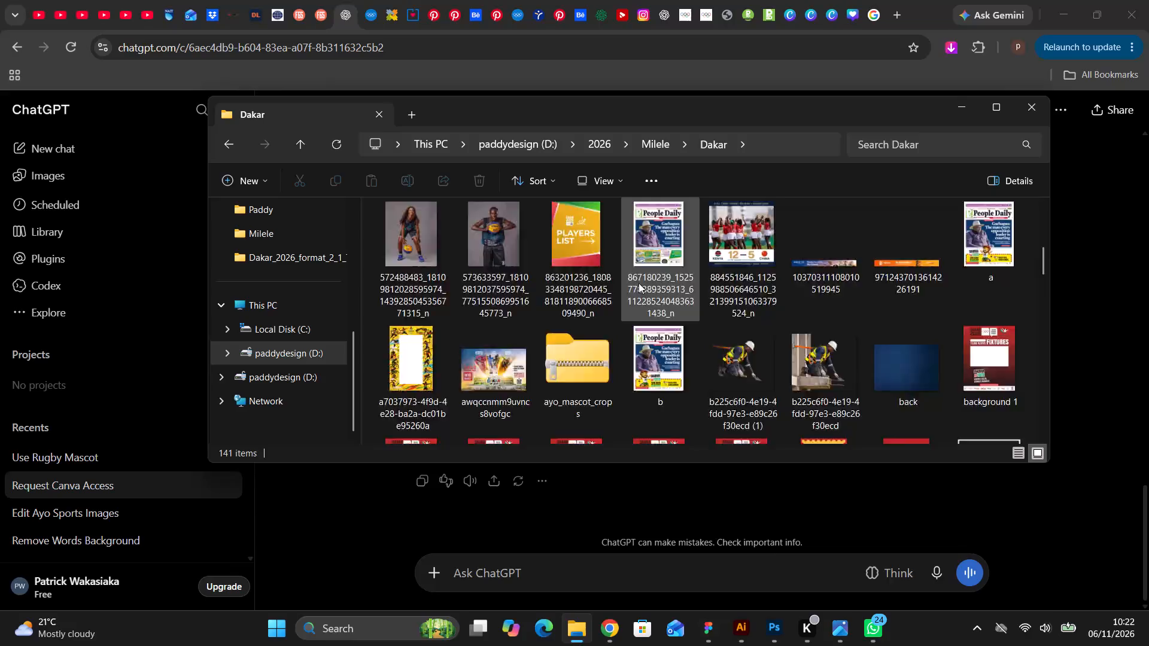
scroll(639, 283, "up", 2)
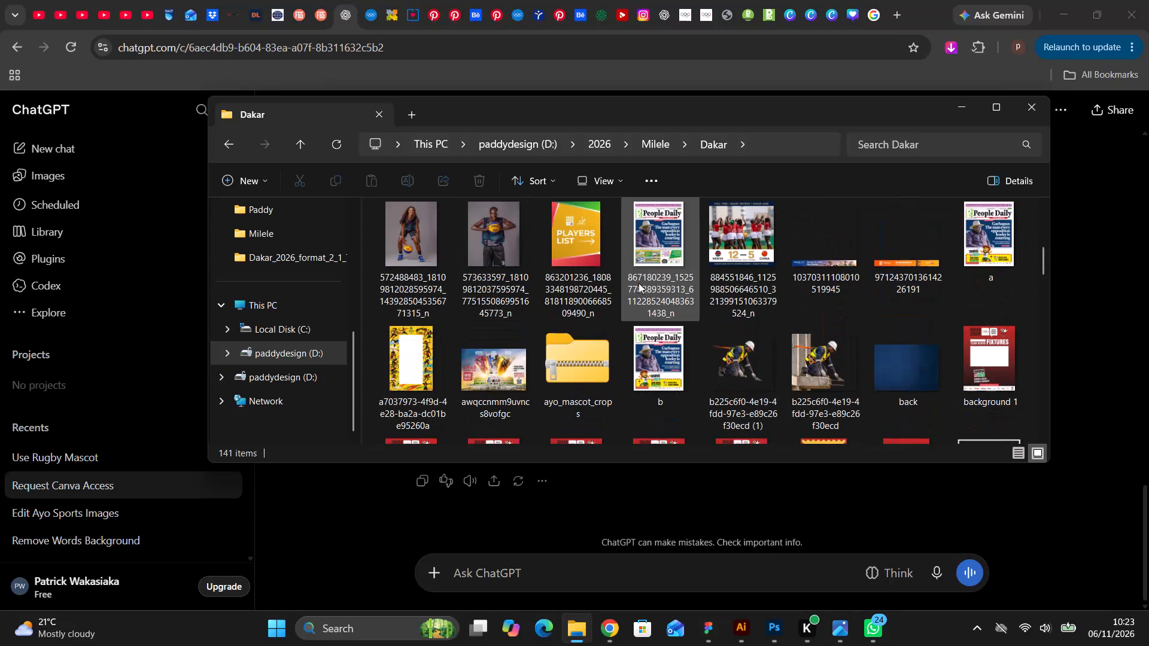
scroll(639, 283, "up", 1)
scroll(639, 283, "down", 2)
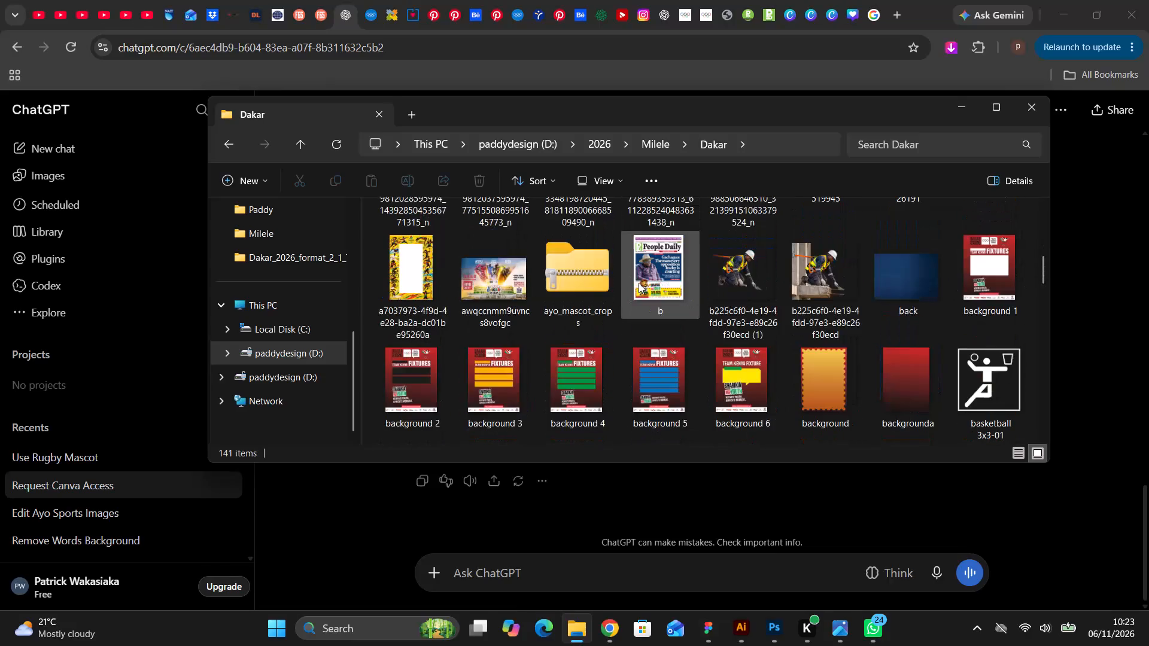
scroll(639, 283, "down", 2)
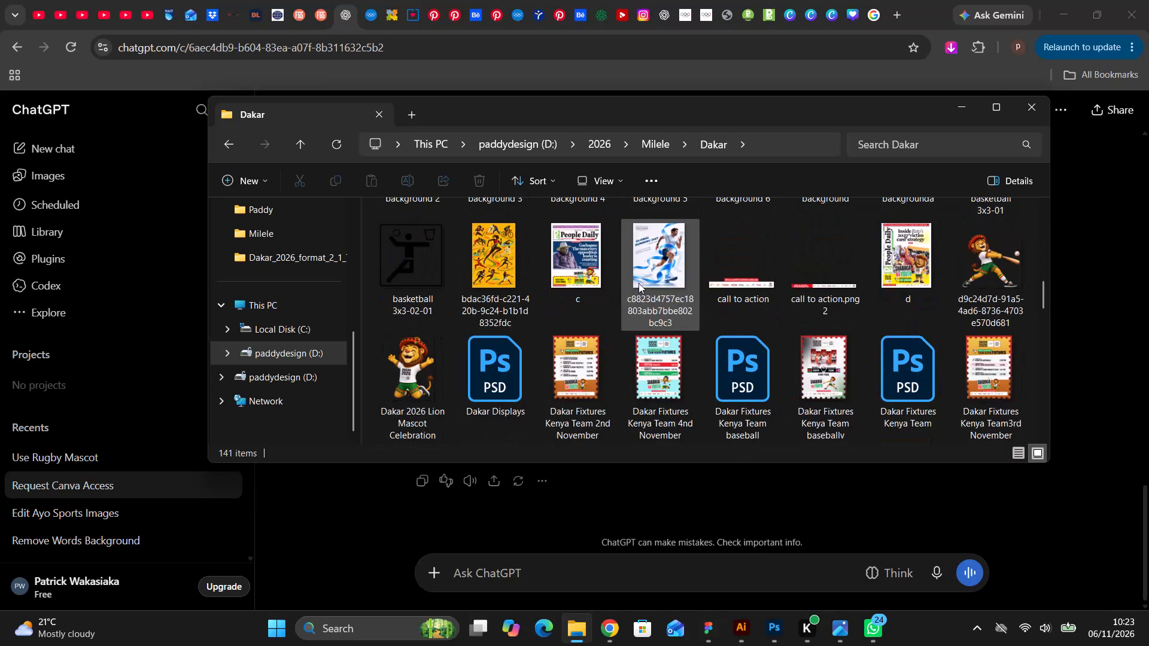
scroll(639, 283, "down", 2)
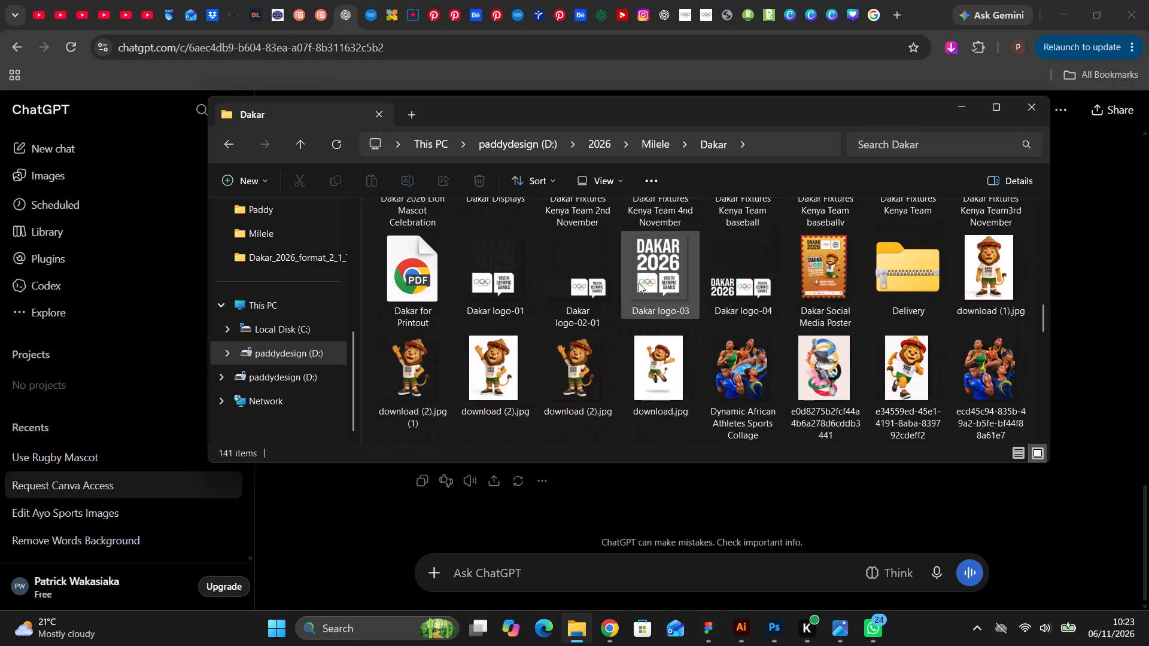
scroll(639, 283, "down", 2)
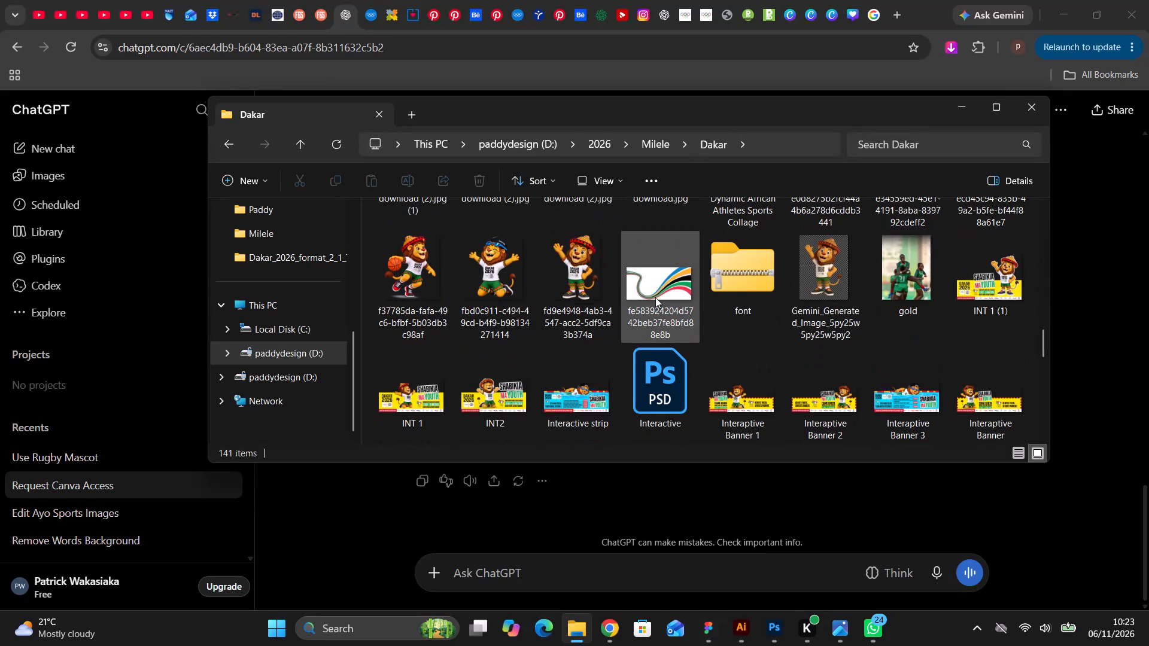
left_click_drag(910, 397, 611, 631)
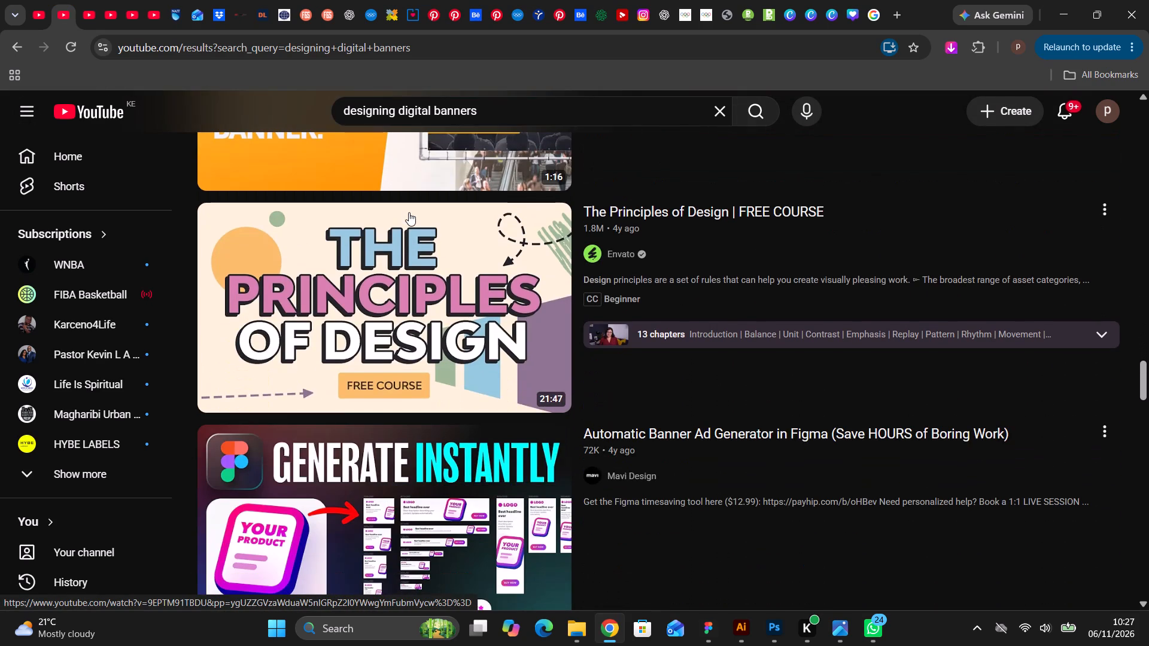
scroll(409, 212, "down", 3)
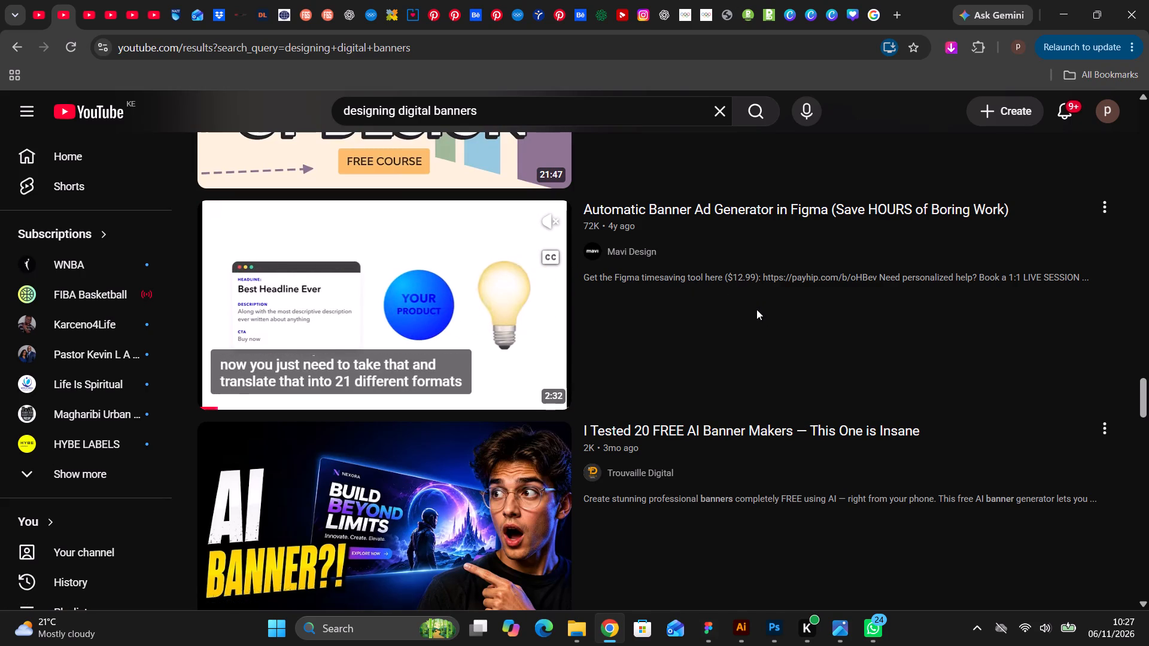
scroll(756, 309, "down", 1)
scroll(756, 309, "up", 1)
scroll(756, 309, "down", 3)
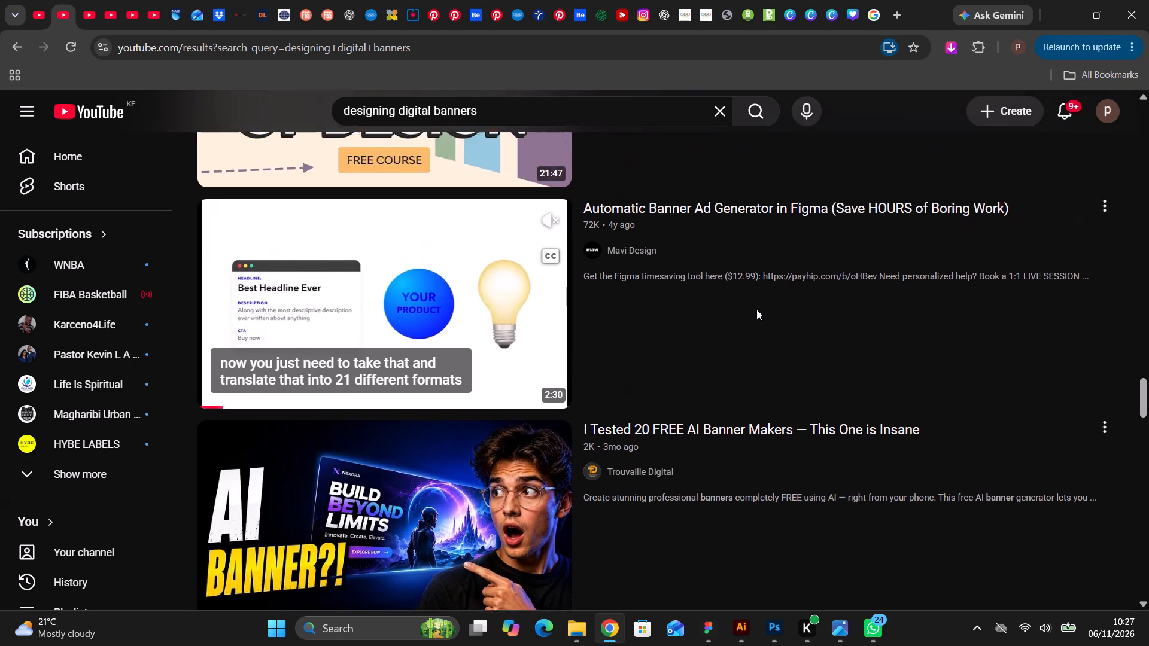
scroll(756, 309, "down", 2)
scroll(756, 309, "up", 4)
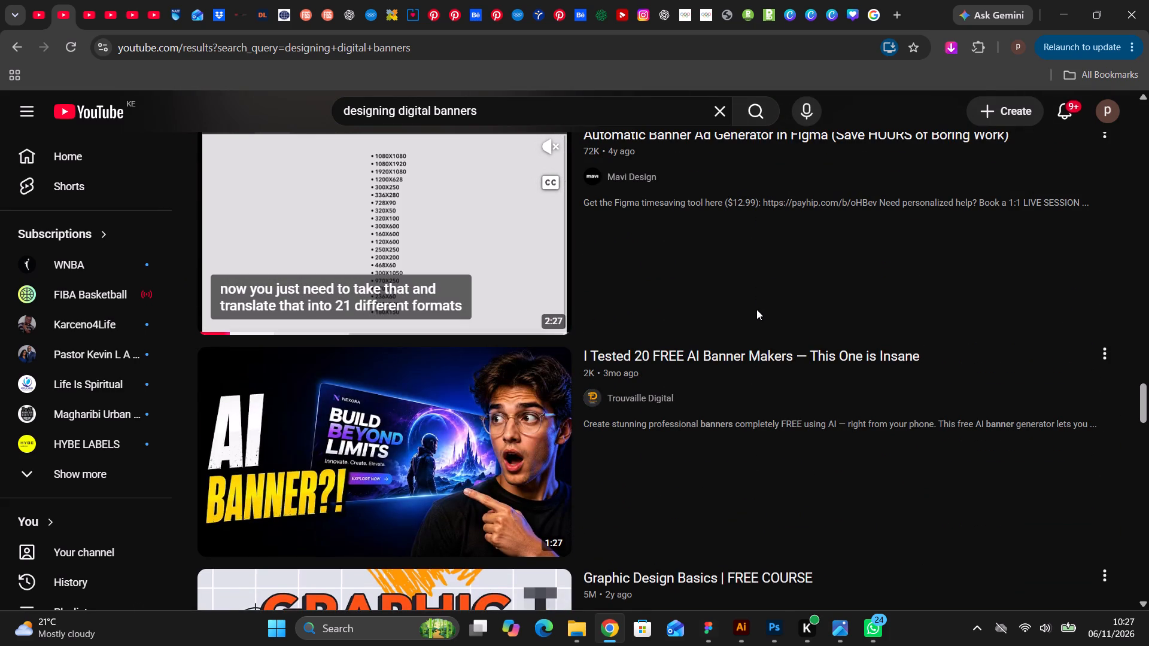
scroll(756, 309, "down", 3)
scroll(756, 309, "up", 4)
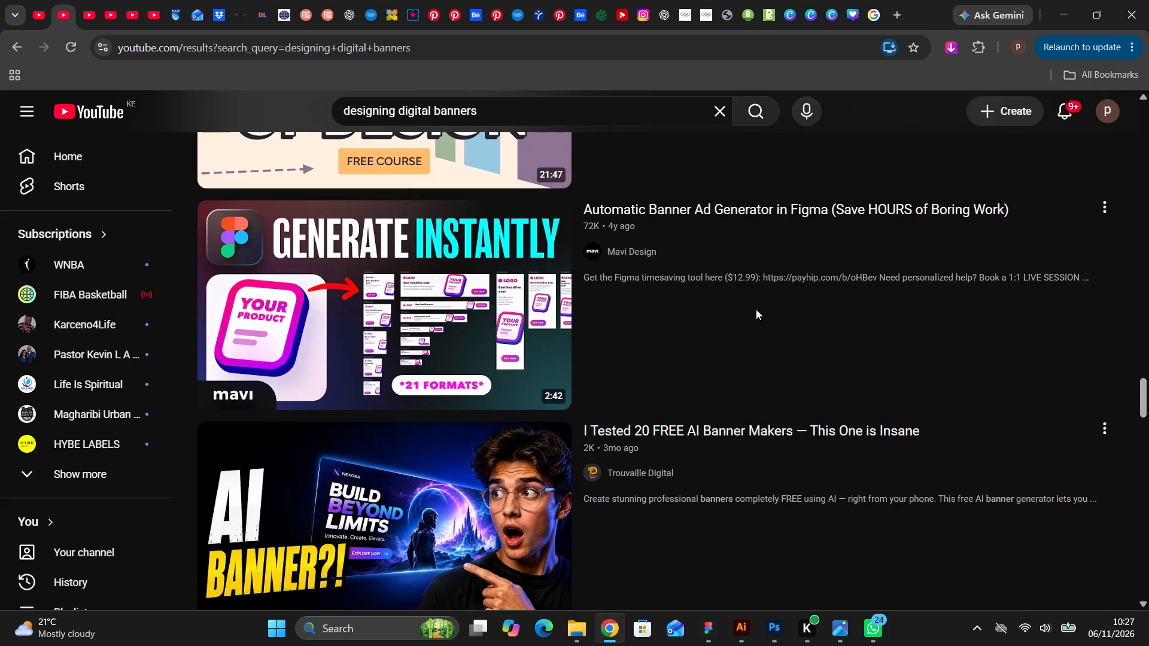
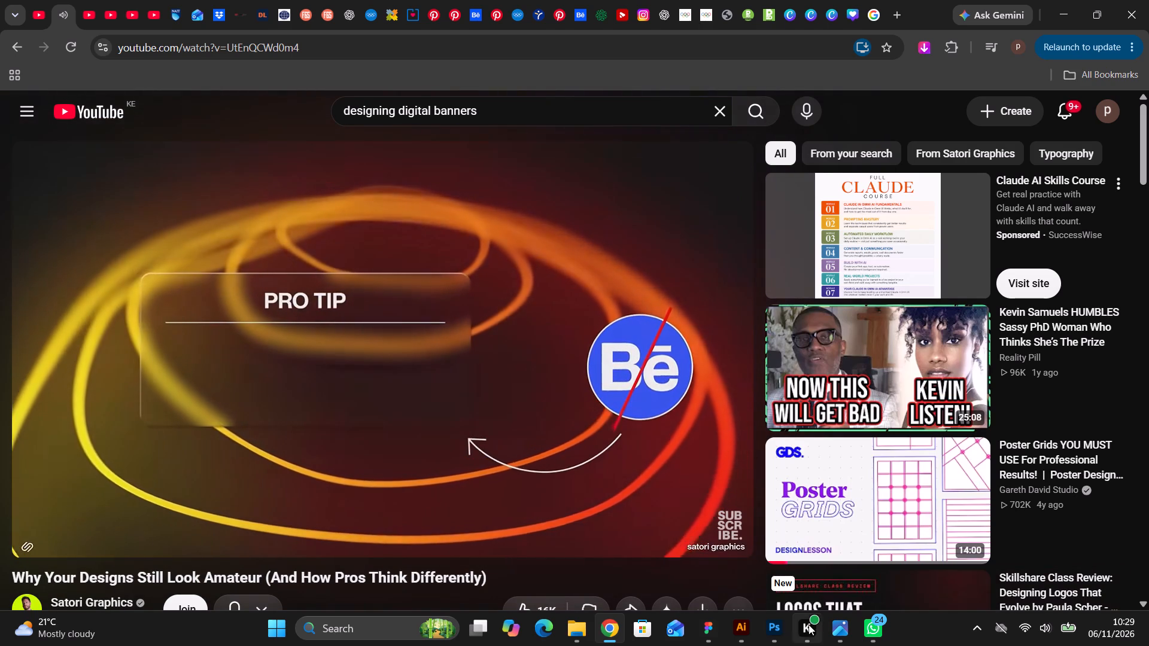
Switch to Photoshop and look over the Interactive.psd banner with the swimming lion.
left_click(779, 624)
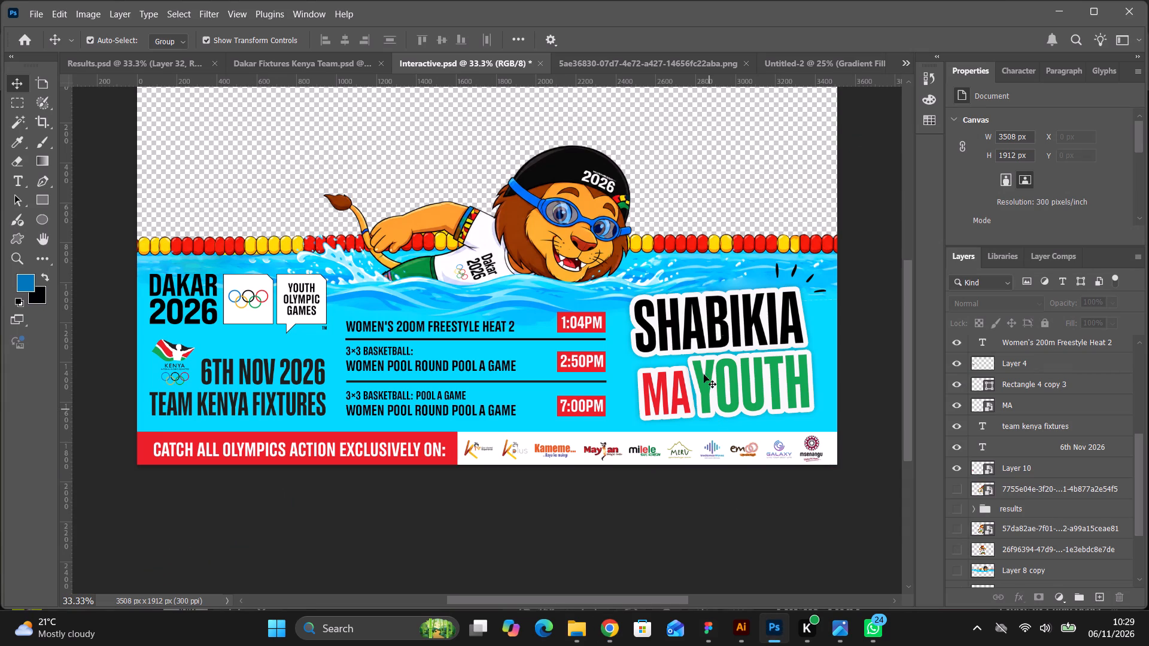
left_click(847, 205)
Return to Chrome, watch the Satori Graphics video on amateur-looking designs, and pause it.
left_click(619, 632)
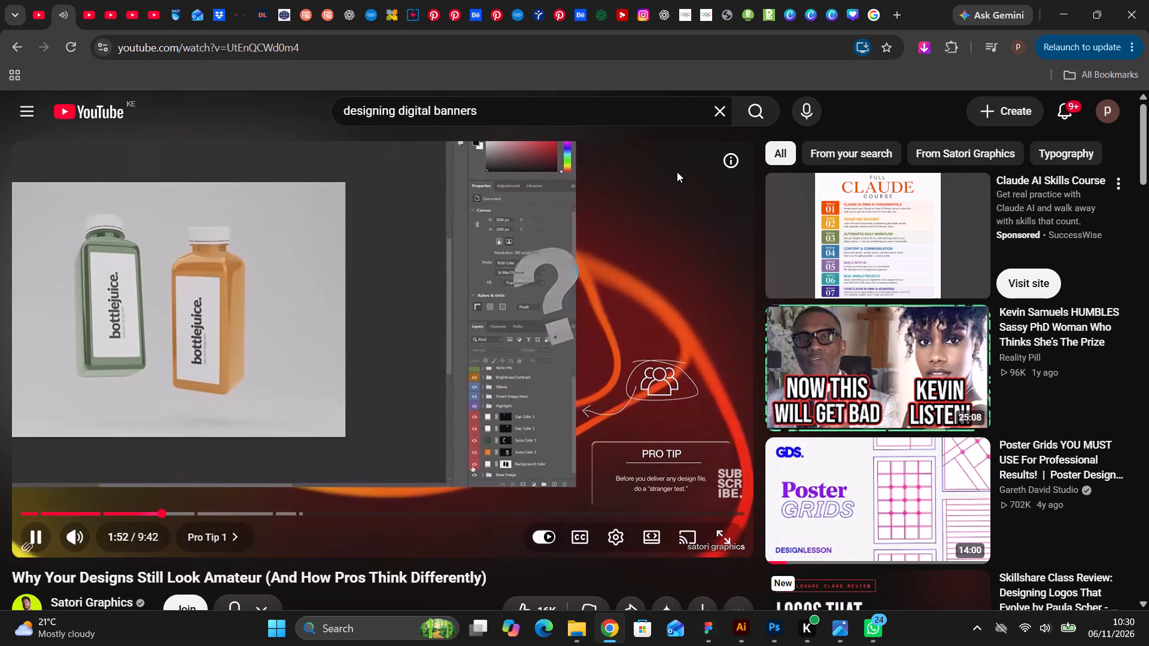
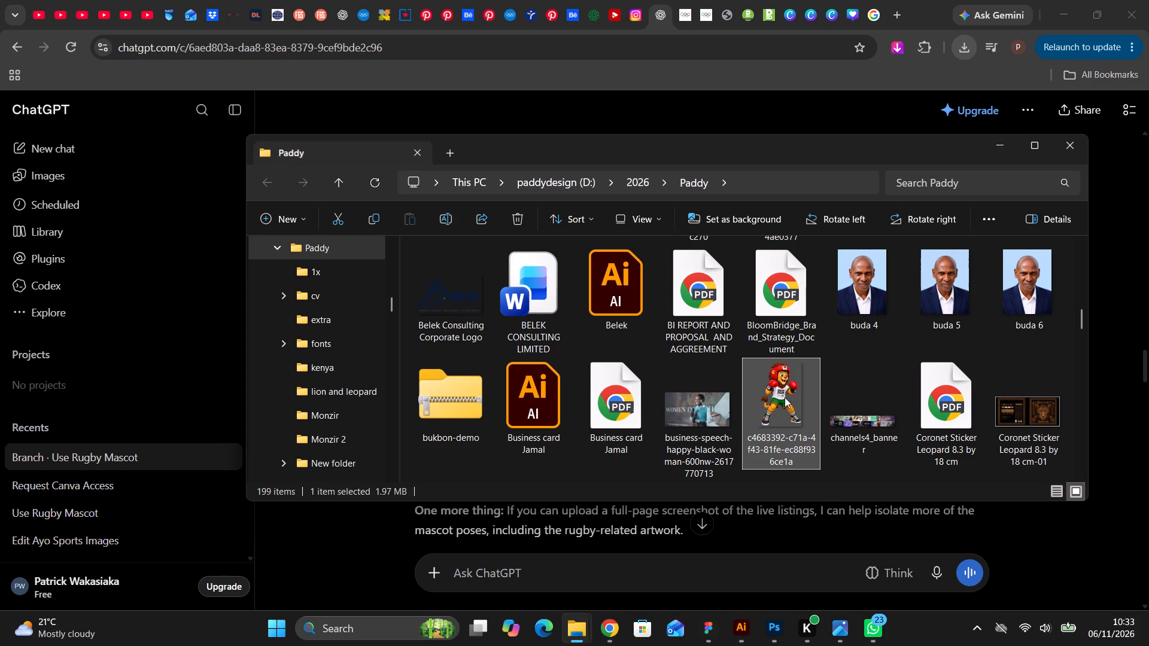
left_click_drag(783, 394, 770, 628)
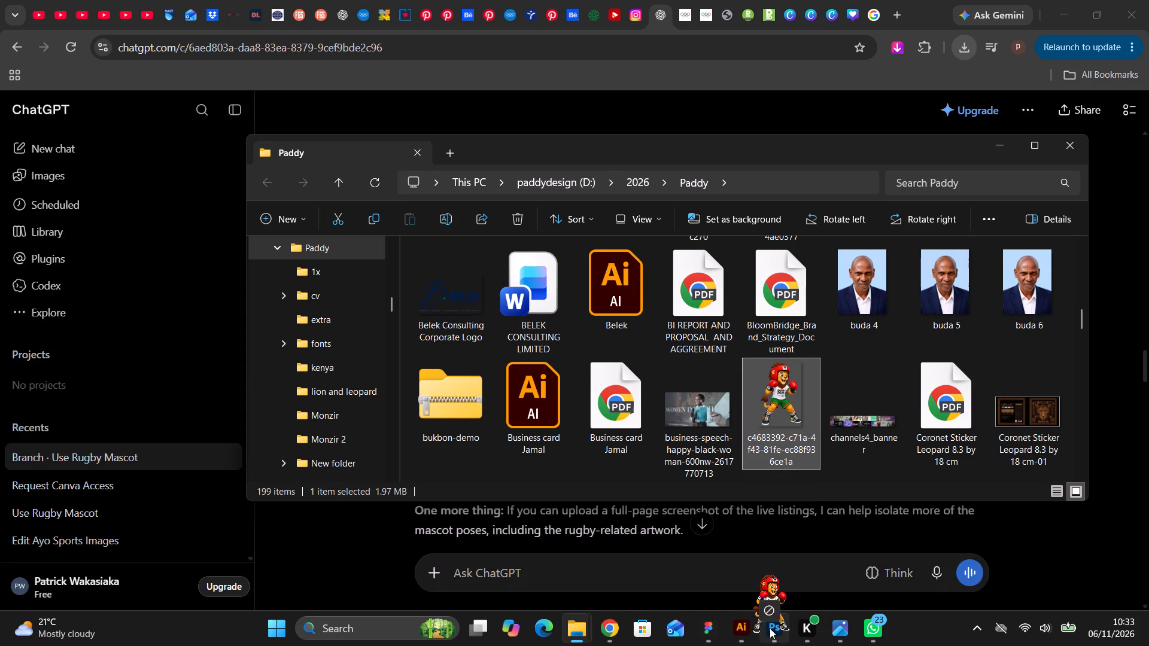
left_click_drag(770, 628, 573, 345)
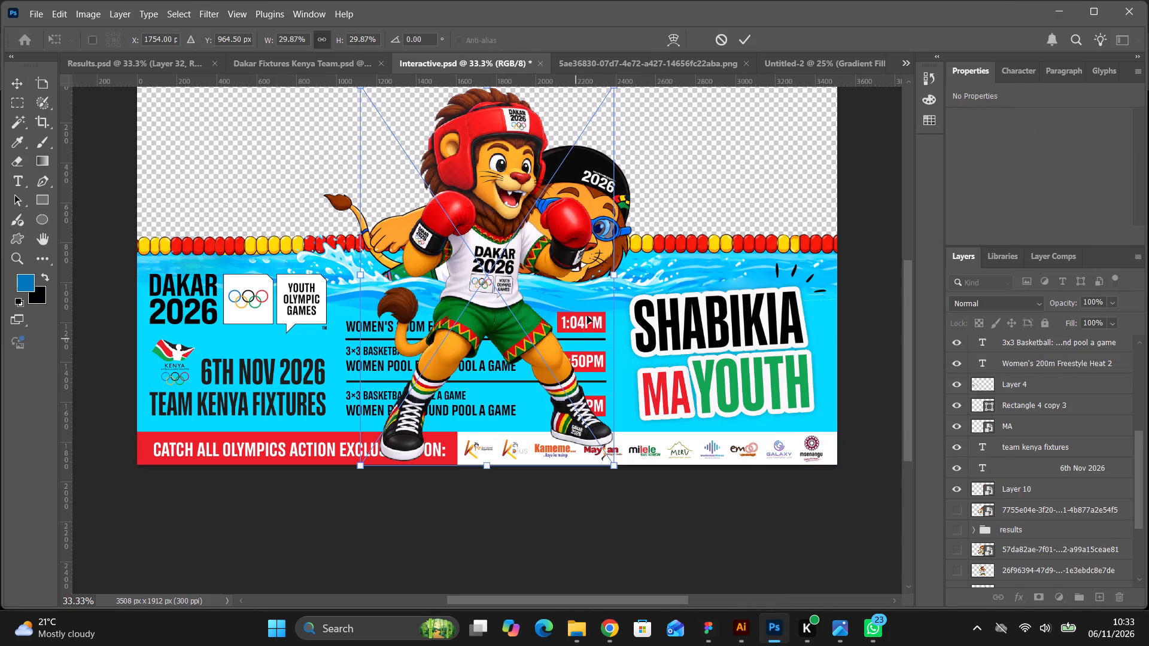
Scale the placed boxing mascot to about 23%, position it at about X 1239, Y 274 px, and commit the placement.
scroll(589, 309, "up", 3)
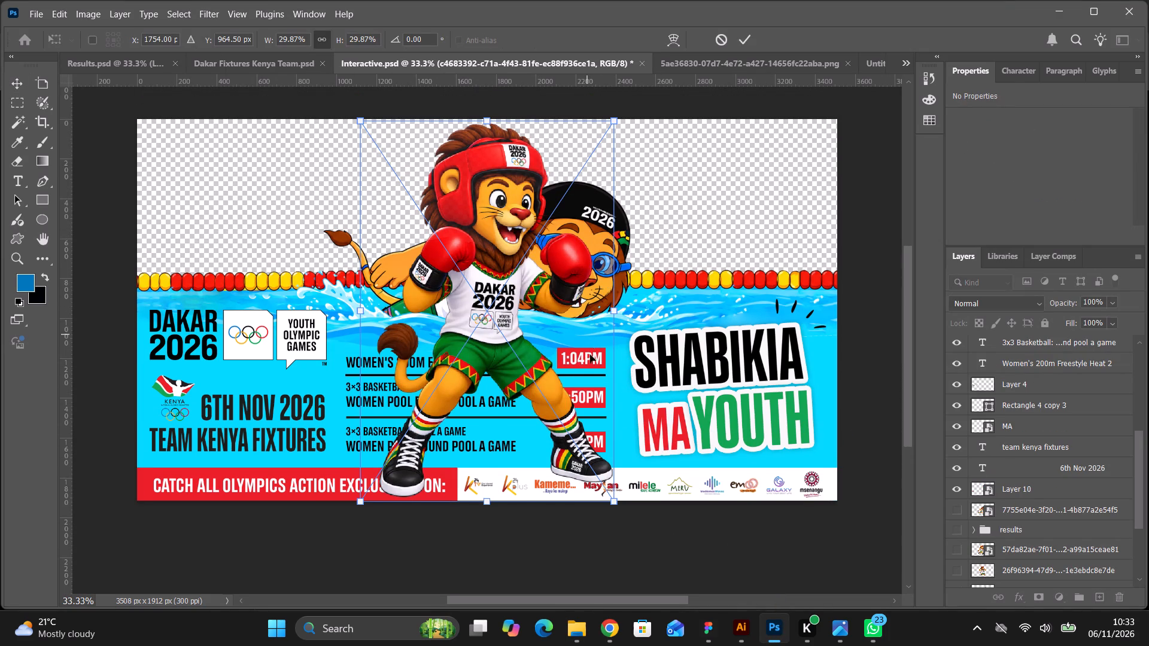
left_click_drag(614, 504, 596, 474)
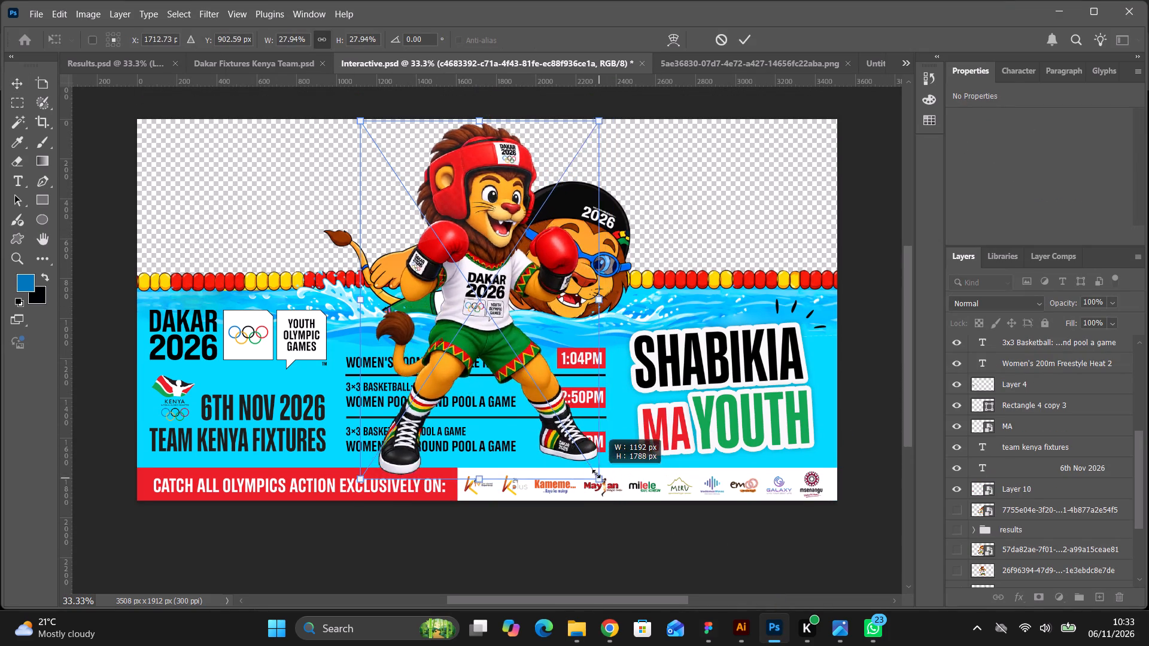
left_click_drag(596, 474, 588, 462)
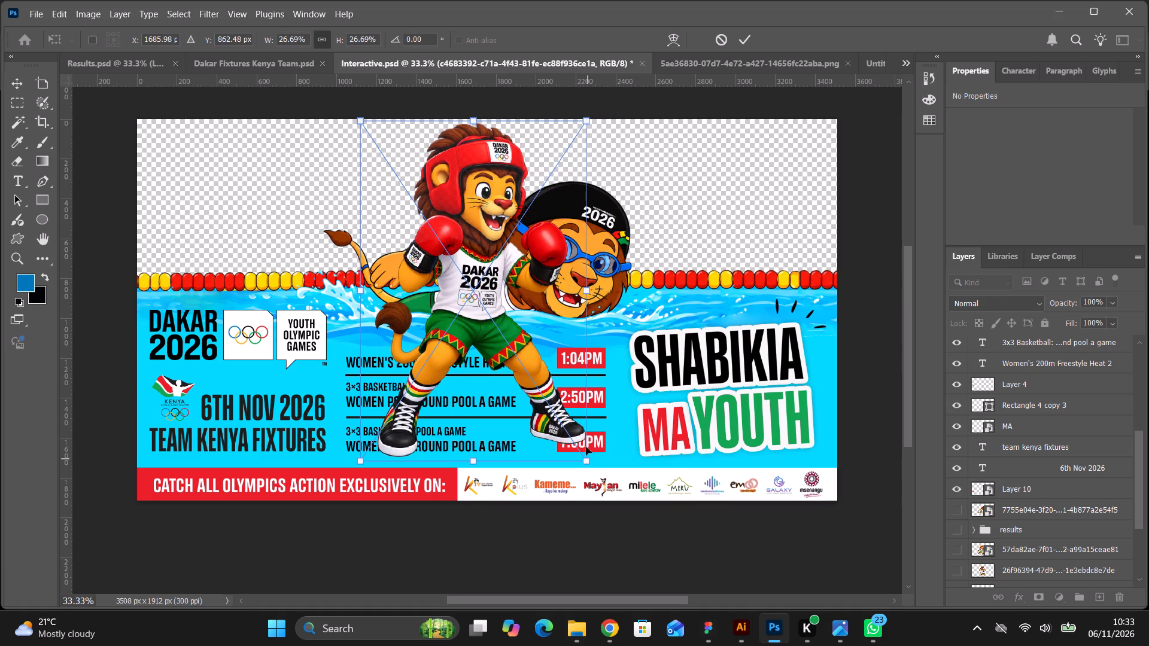
left_click_drag(478, 121, 497, 166)
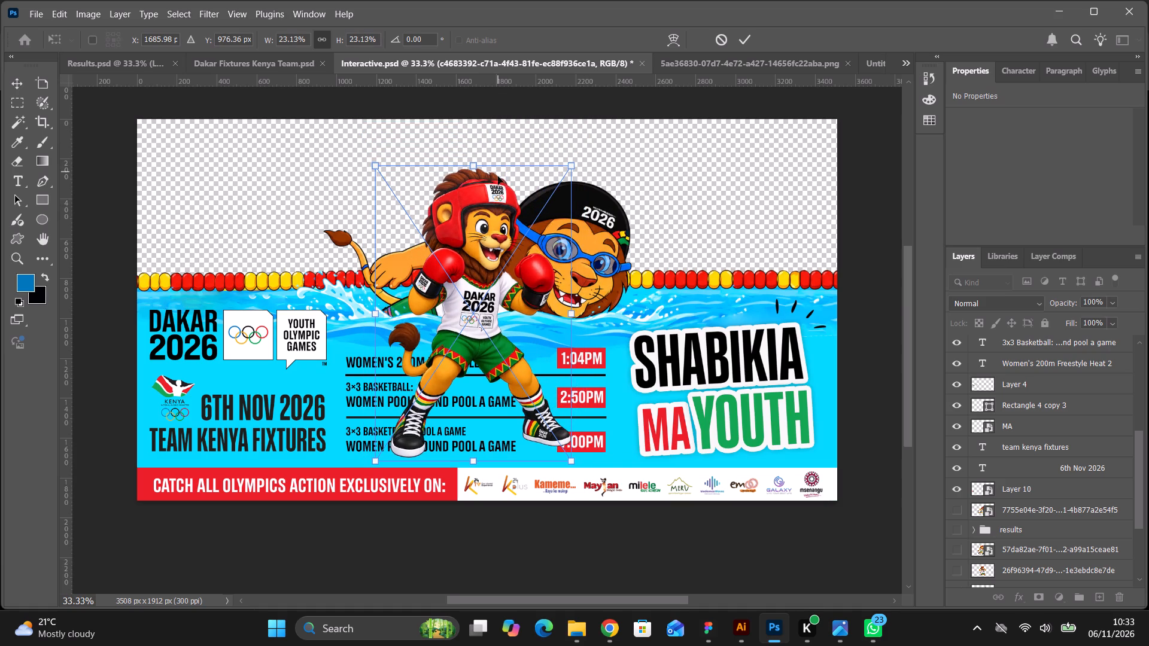
left_click_drag(494, 188, 501, 196)
left_click(743, 36)
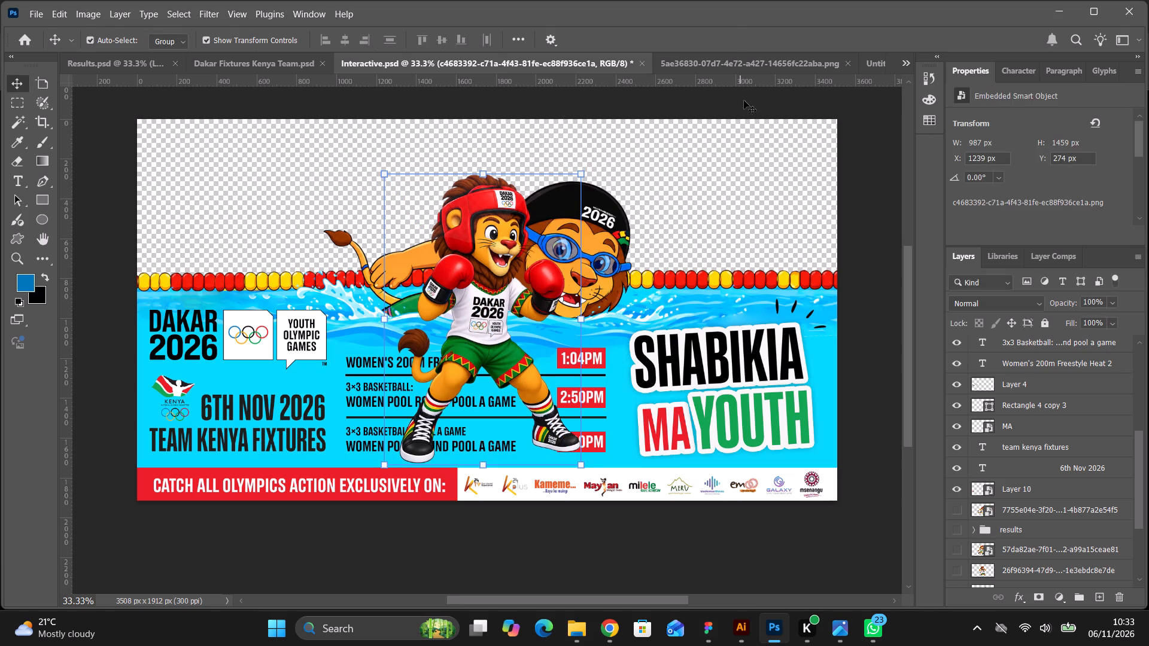
left_click(739, 127)
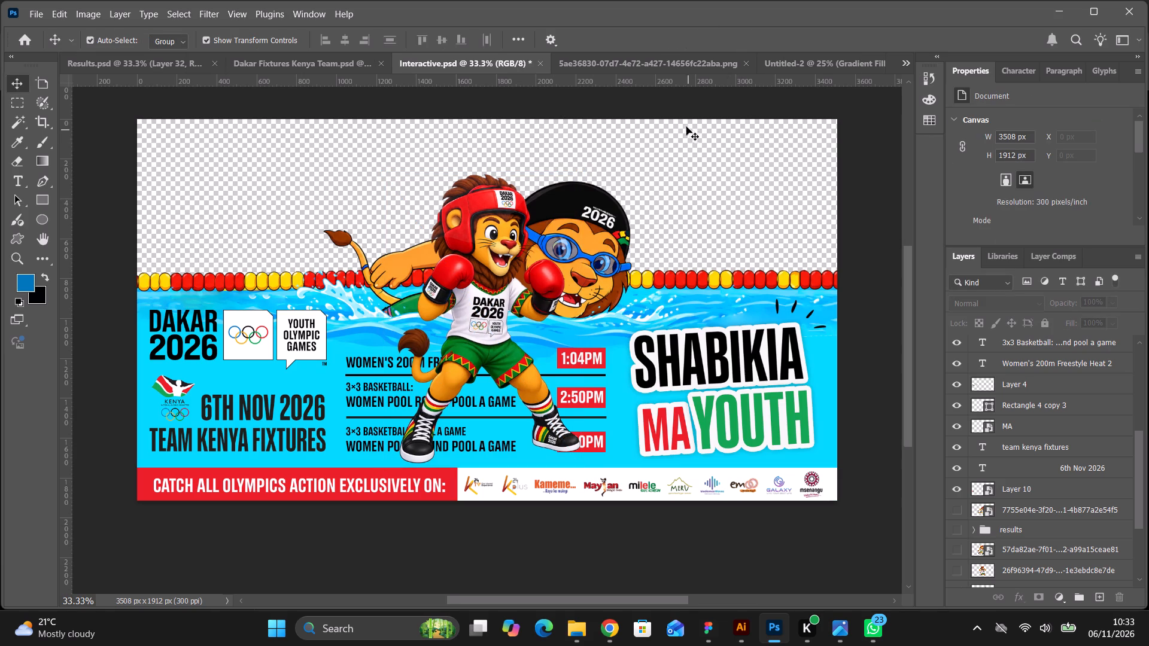
Unlock Layer 8, the swimming pool background, and check that it can be selected on the canvas.
left_click(594, 211)
scroll(1022, 531, "down", 6)
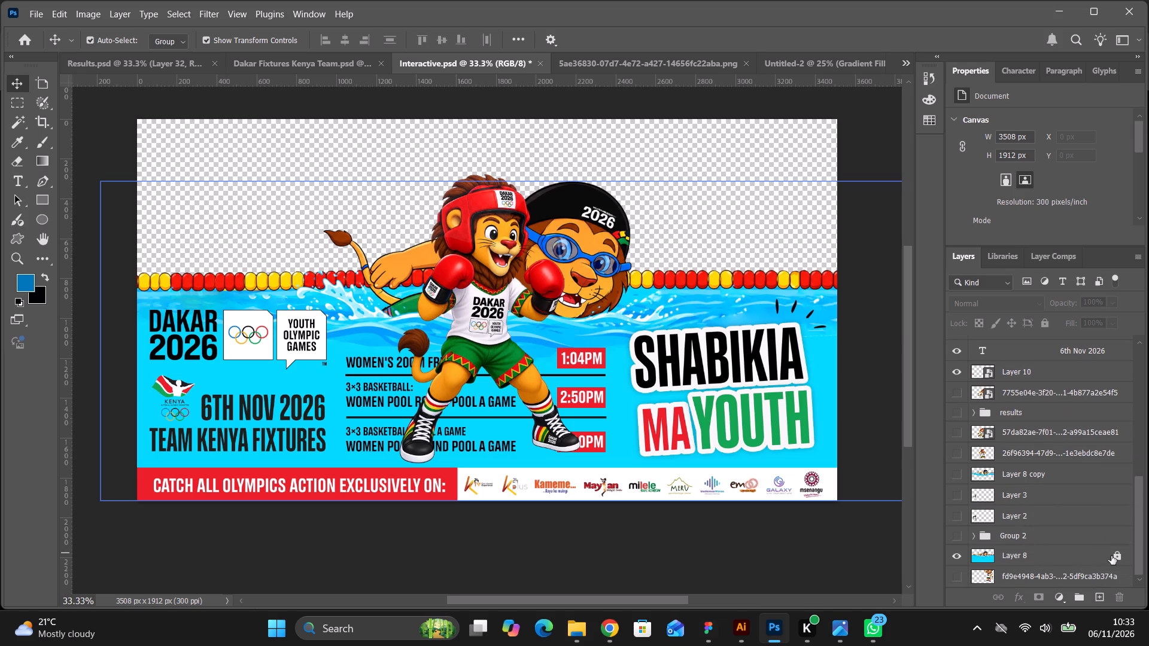
left_click(1121, 557)
left_click(867, 534)
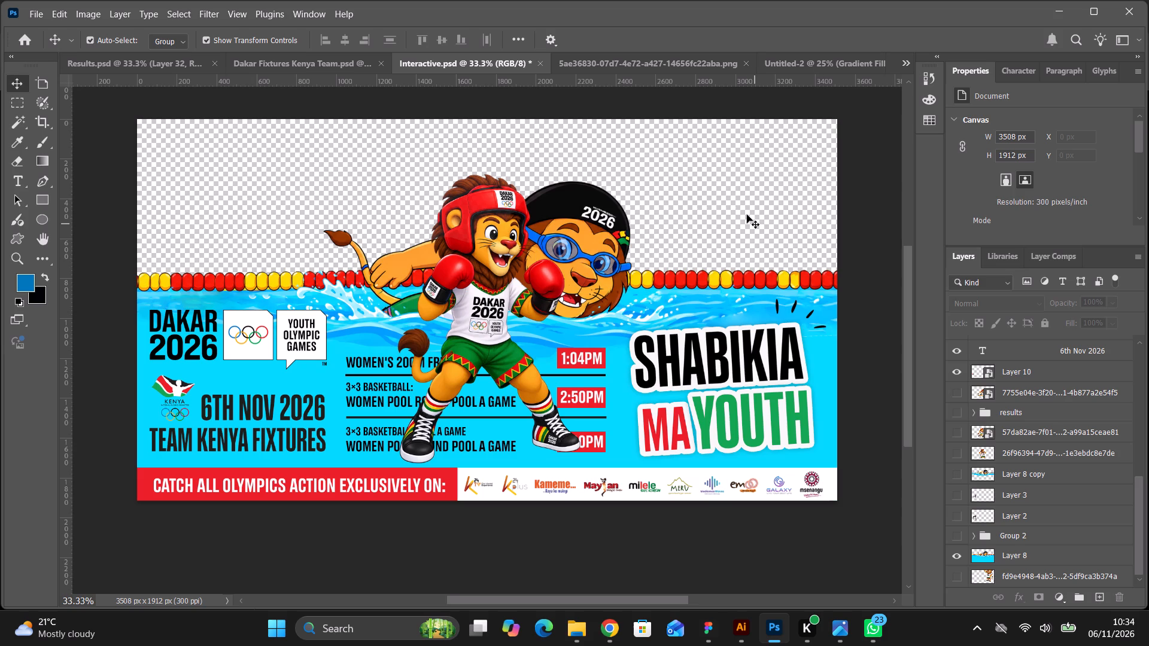
left_click(744, 279)
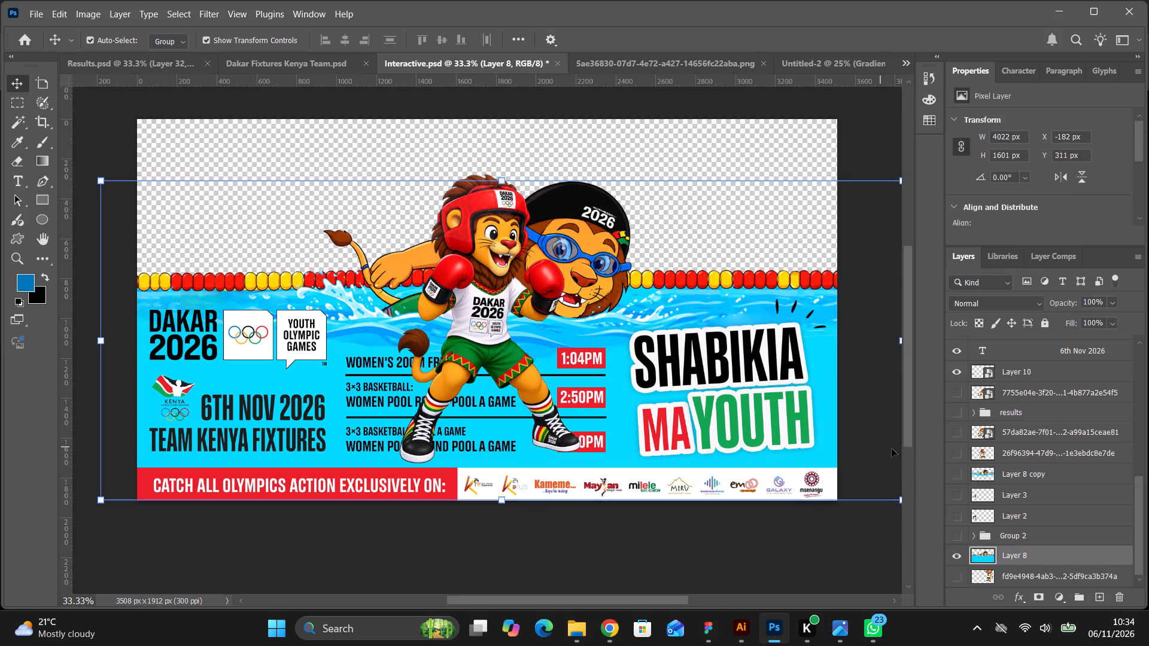
scroll(986, 470, "down", 4)
left_click(107, 160)
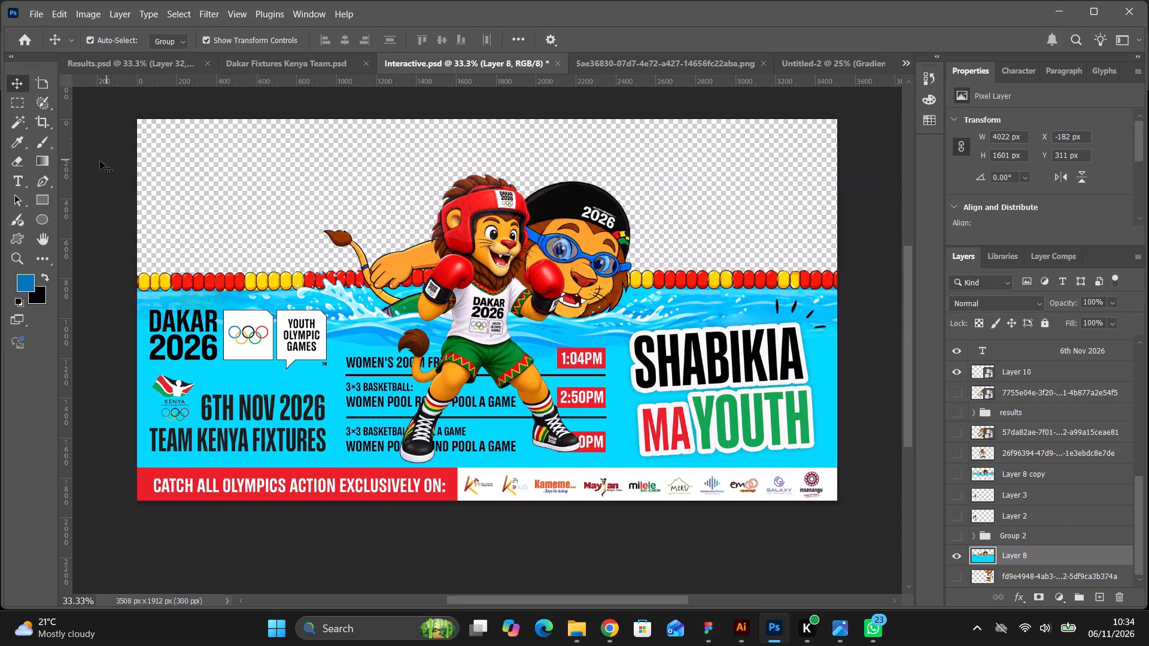
Draw a red rectangle about 3554 × 1166 px across the lower part of the banner, covering the blue pool area.
left_click(37, 199)
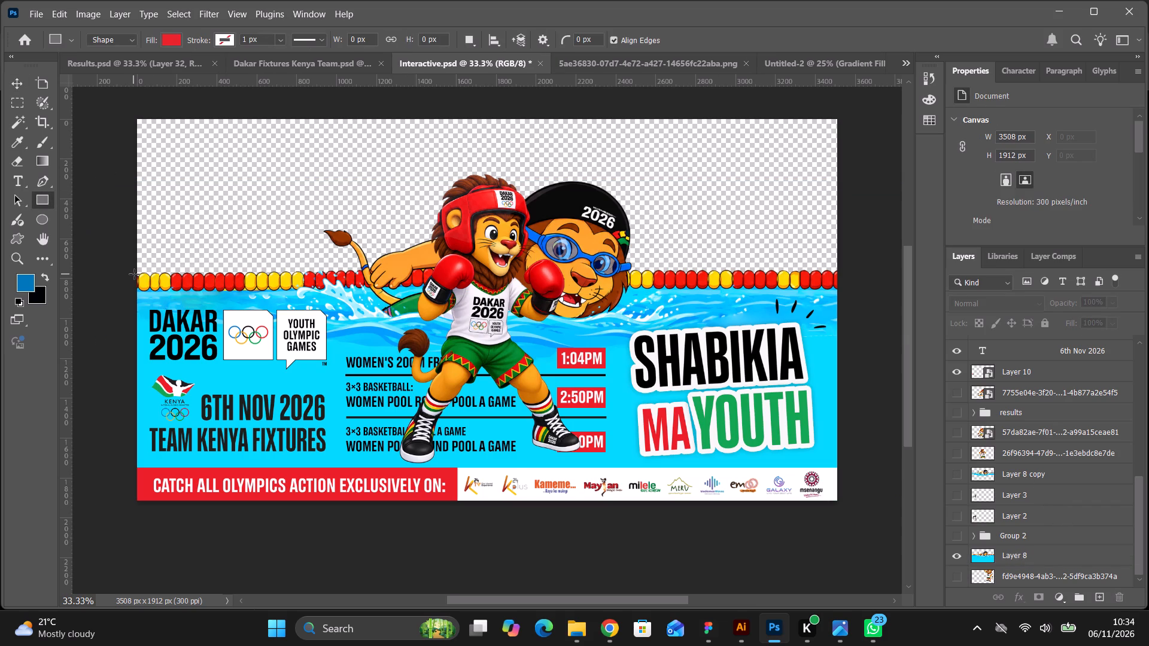
left_click_drag(134, 274, 683, 469)
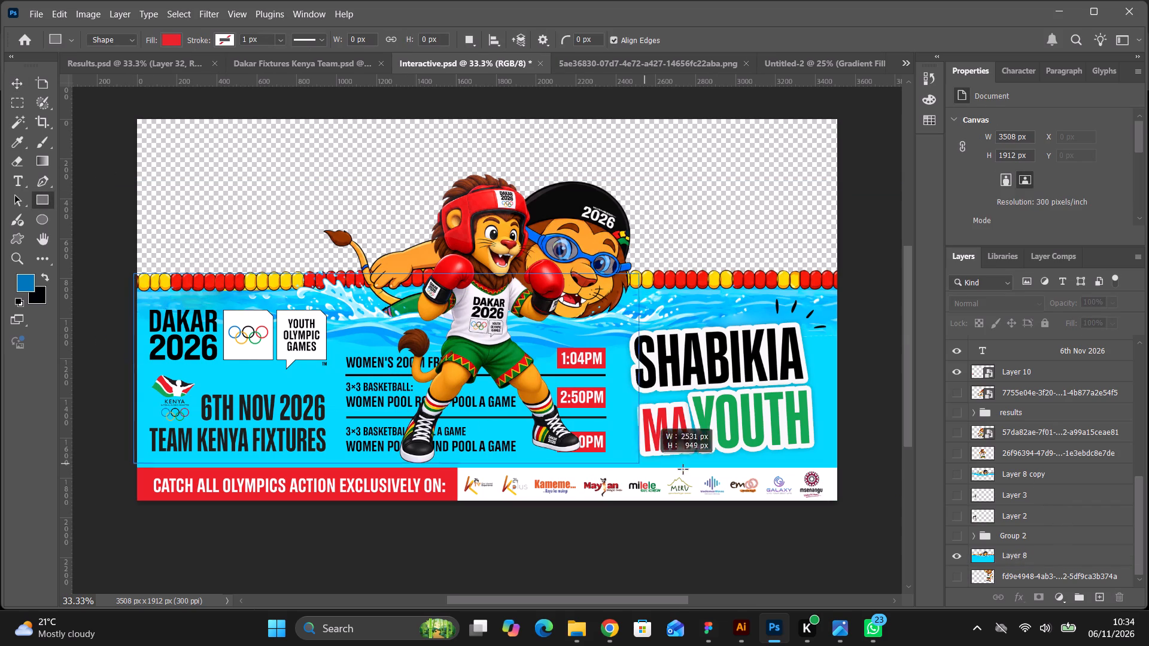
left_click_drag(683, 469, 838, 502)
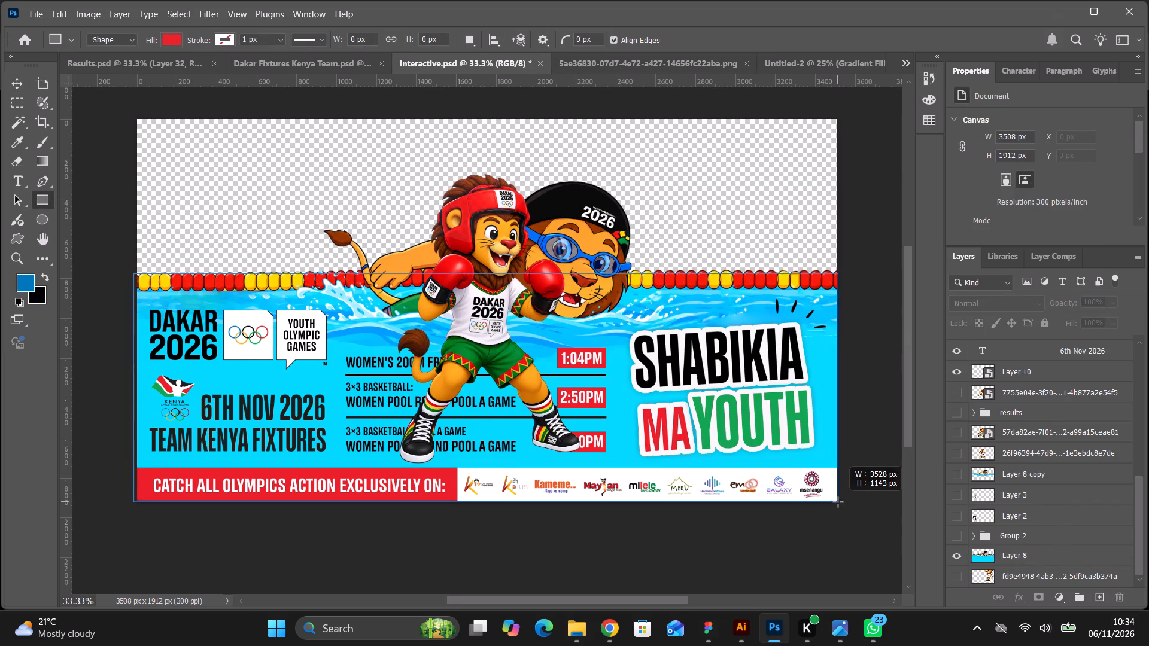
left_click_drag(838, 502, 843, 506)
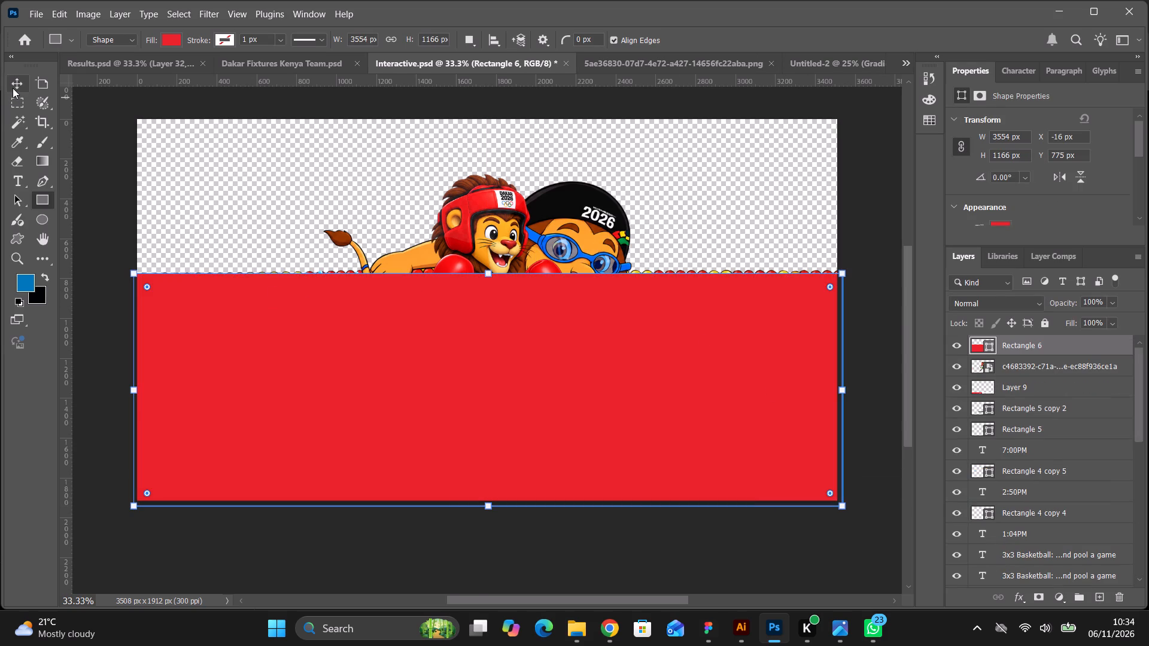
Move the red Rectangle 6 layer down the layer stack so it sits directly above Layer 8, behind all the banner text and logos.
left_click(13, 88)
left_click_drag(1051, 343, 1083, 532)
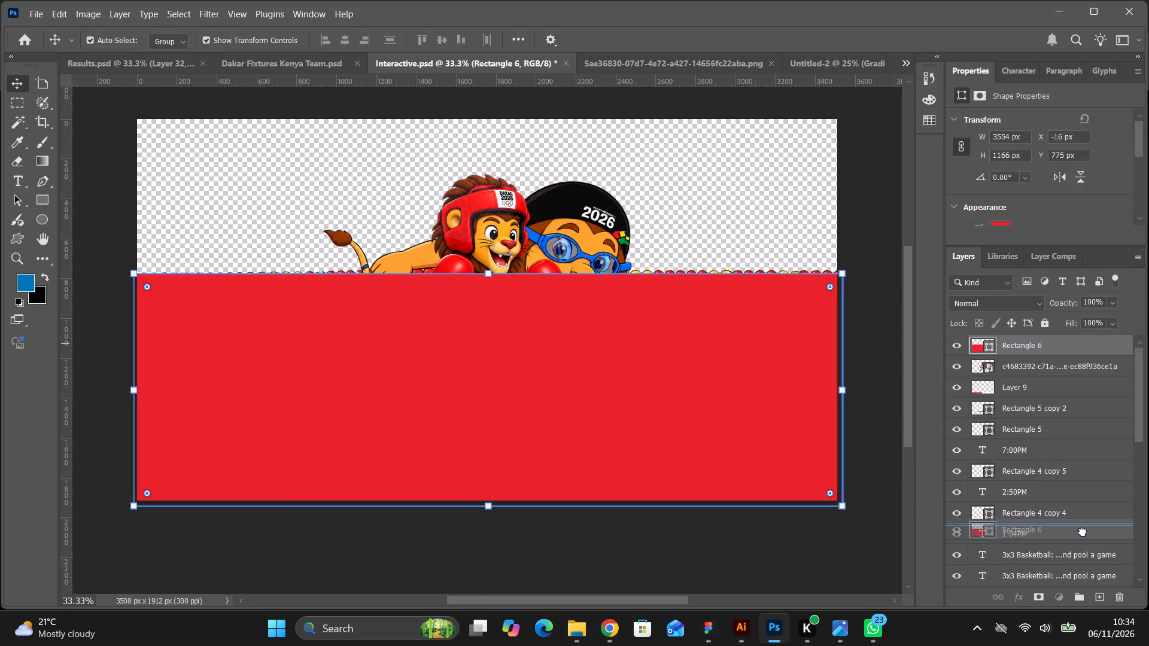
left_click_drag(1083, 532, 1096, 580)
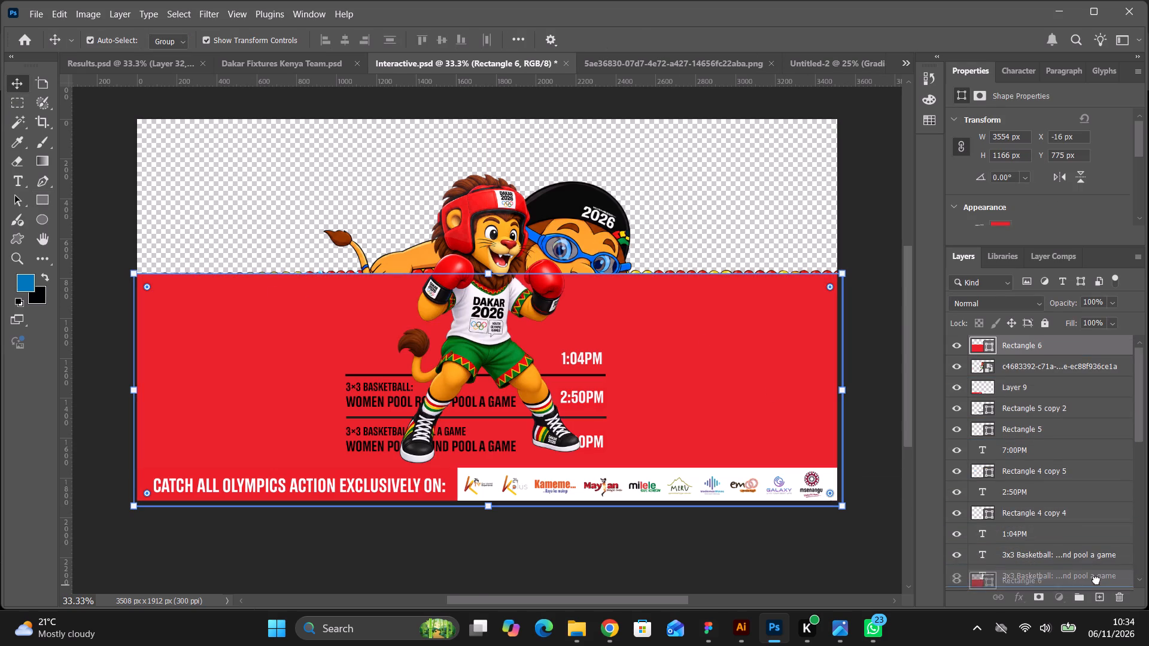
left_click_drag(1096, 580, 1106, 589)
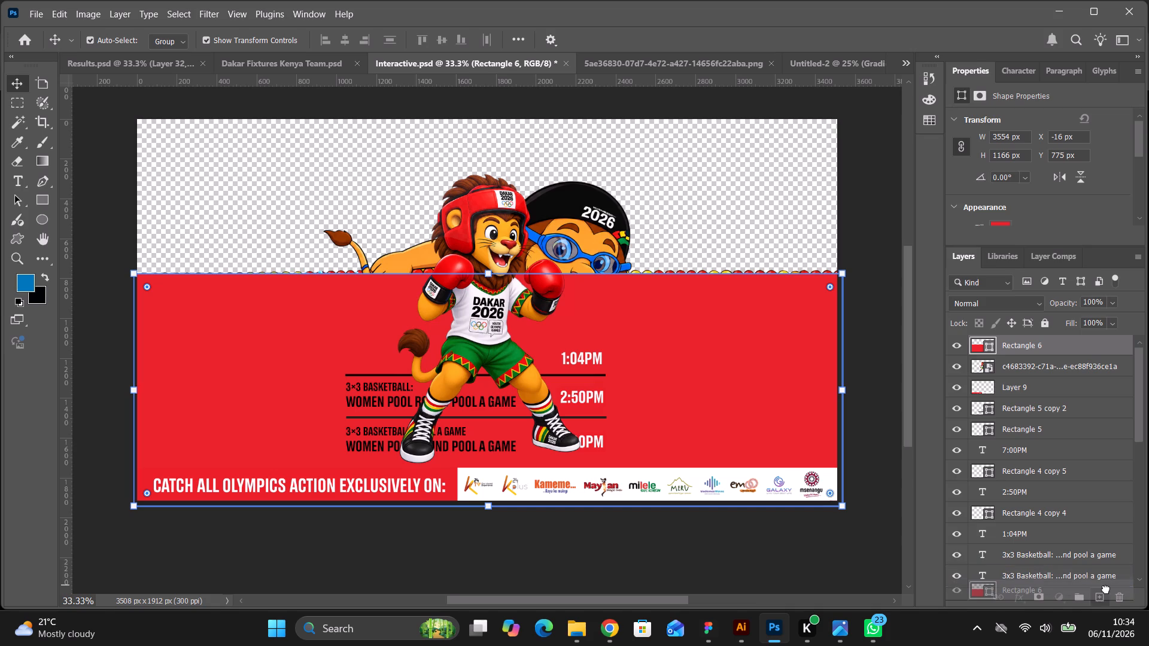
left_click_drag(1106, 589, 1110, 586)
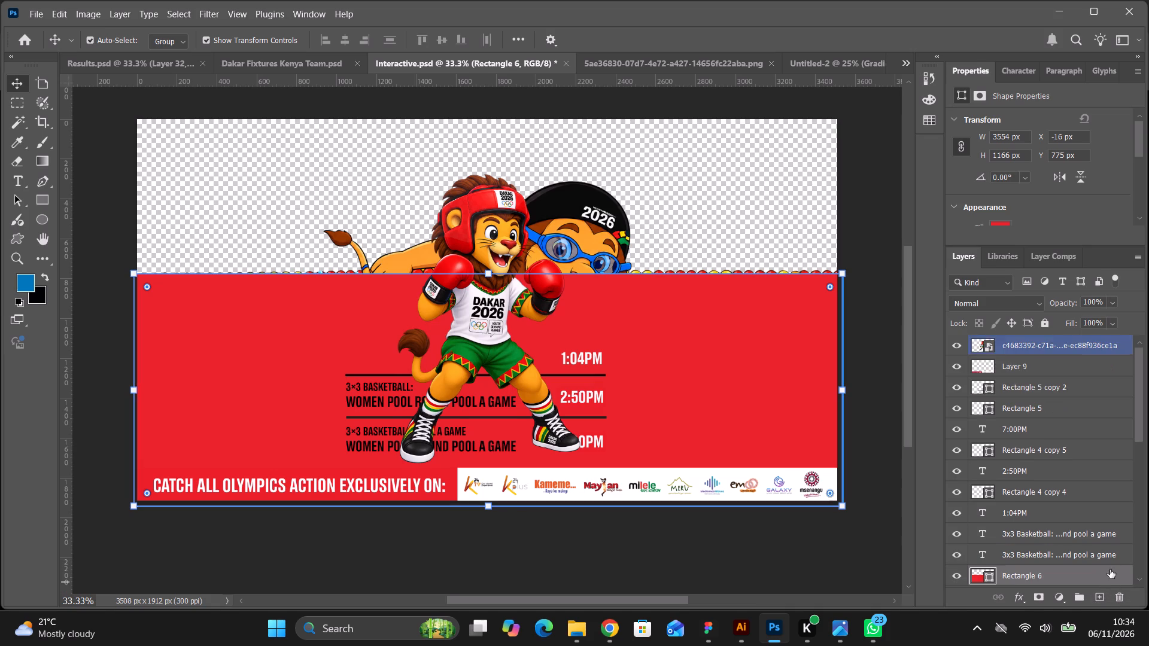
scroll(1110, 548, "down", 7)
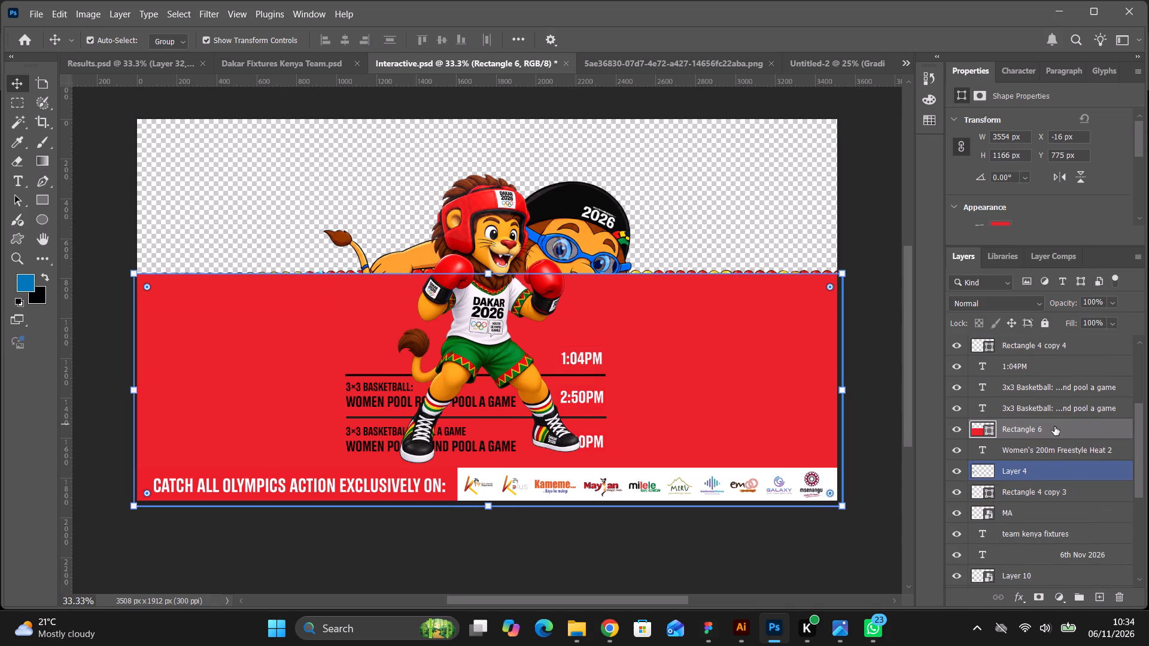
left_click_drag(1053, 429, 1070, 563)
scroll(1071, 547, "down", 1)
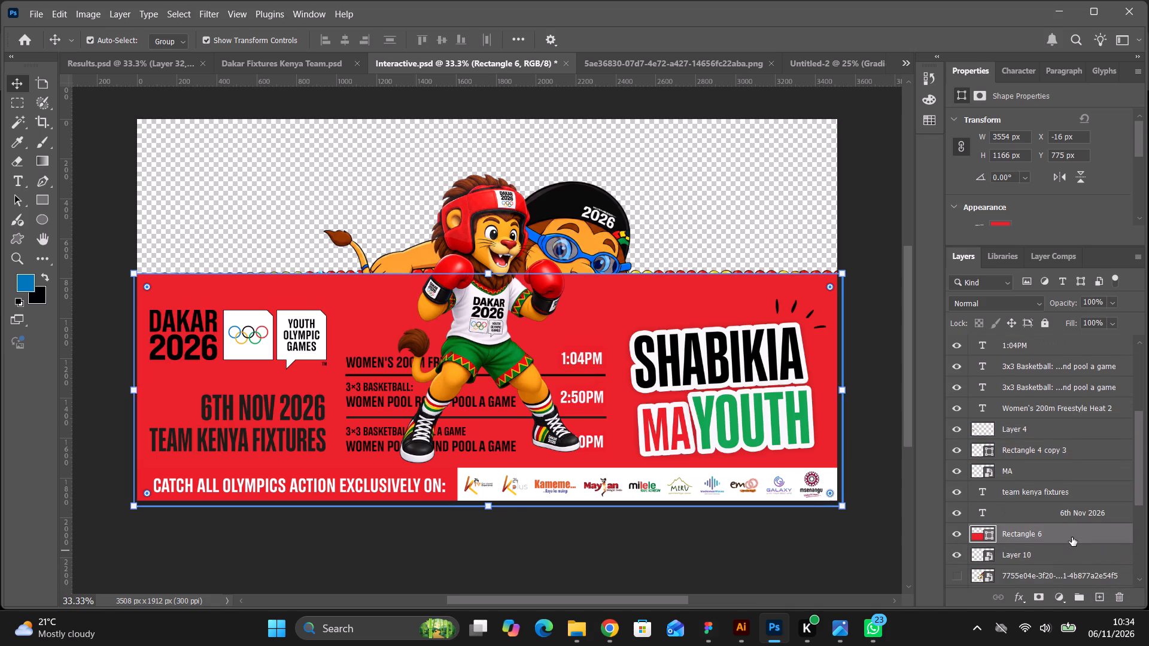
left_click_drag(1063, 540, 1071, 576)
scroll(1074, 554, "down", 4)
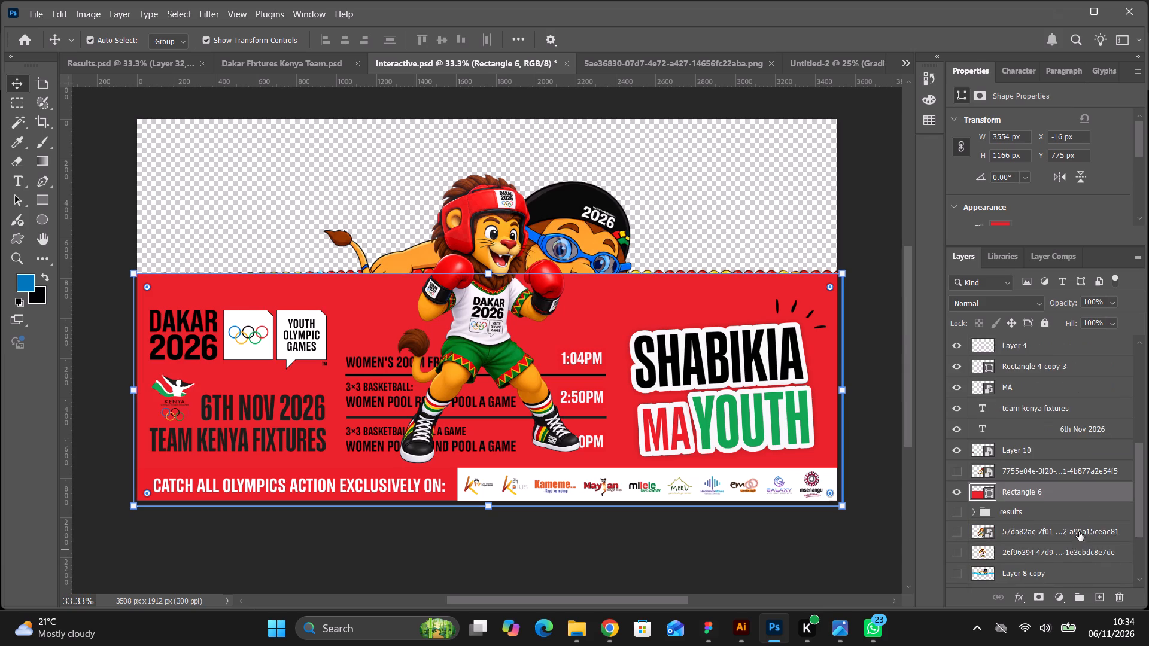
scroll(1079, 532, "down", 2)
left_click_drag(1058, 449, 1074, 568)
scroll(1073, 554, "down", 2)
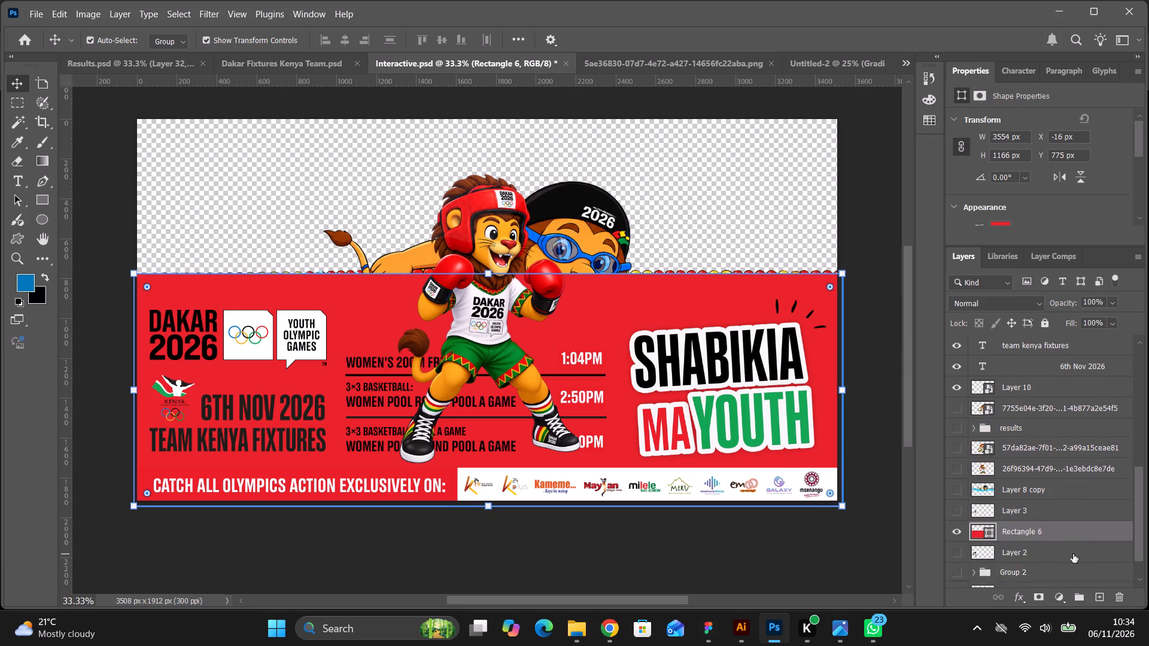
scroll(1073, 554, "down", 4)
left_click_drag(1055, 493, 1062, 550)
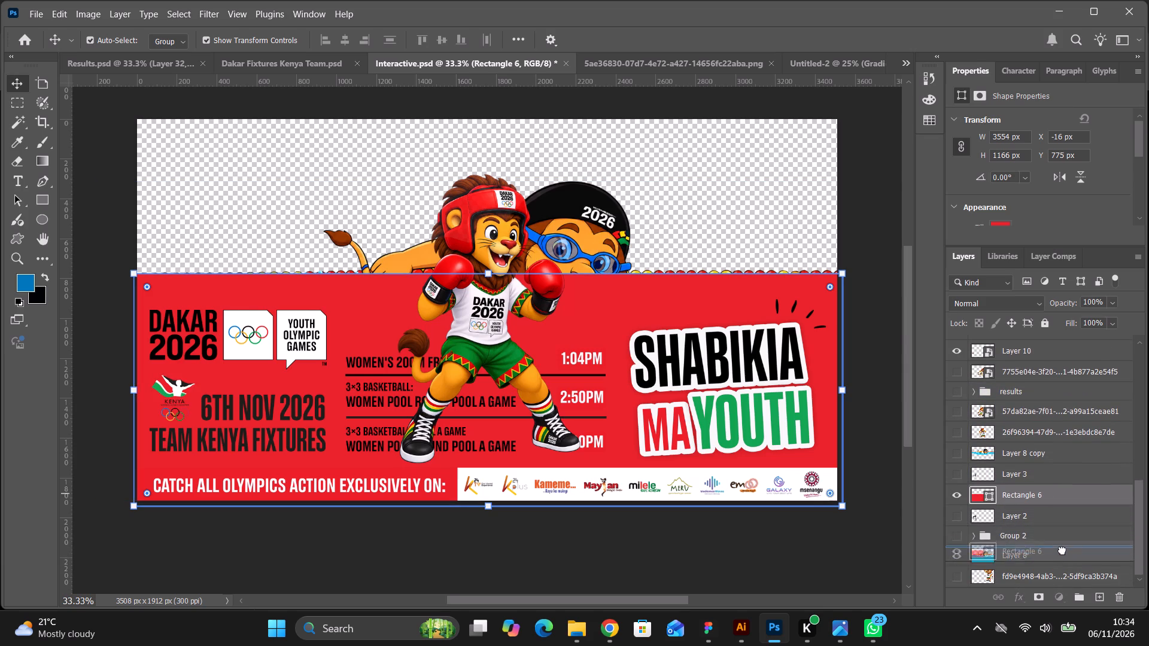
left_click_drag(1062, 550, 1065, 555)
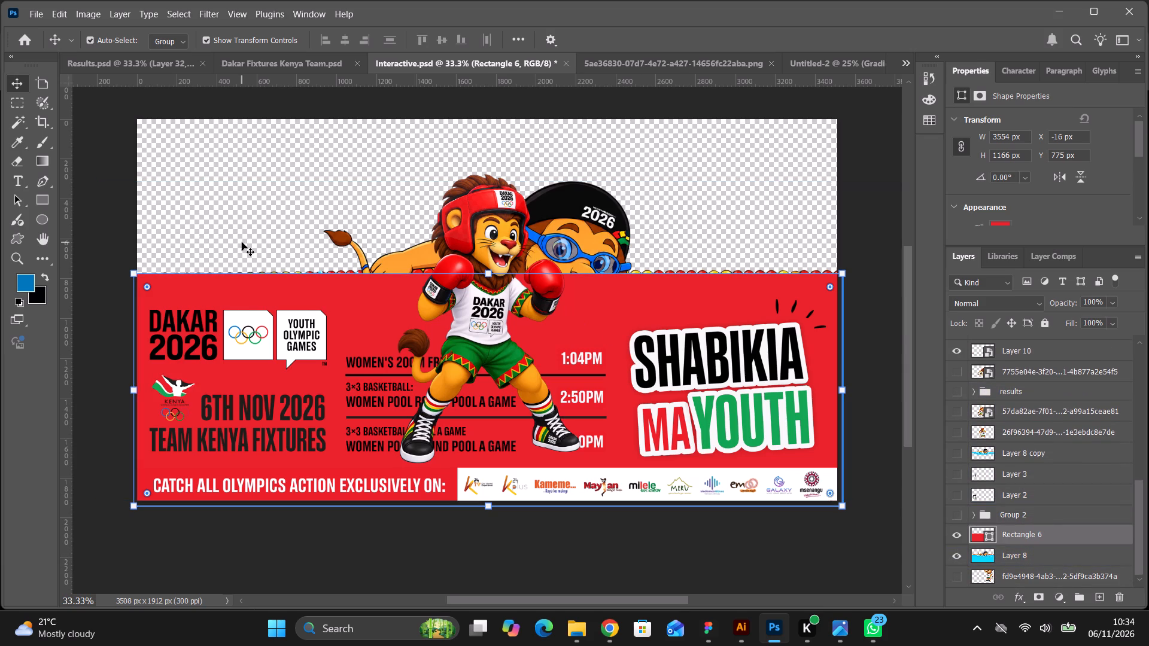
left_click(219, 184)
left_click(172, 163)
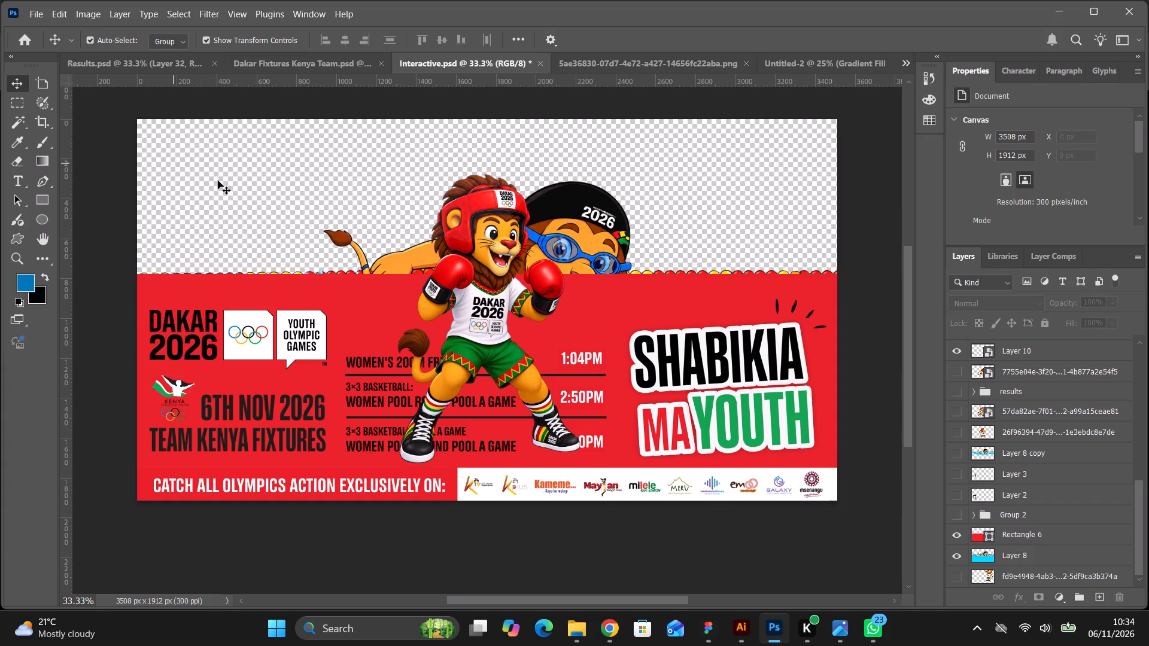
Hide Layer 8, the swimming pool artwork with the swimmer lion.
left_click(572, 211)
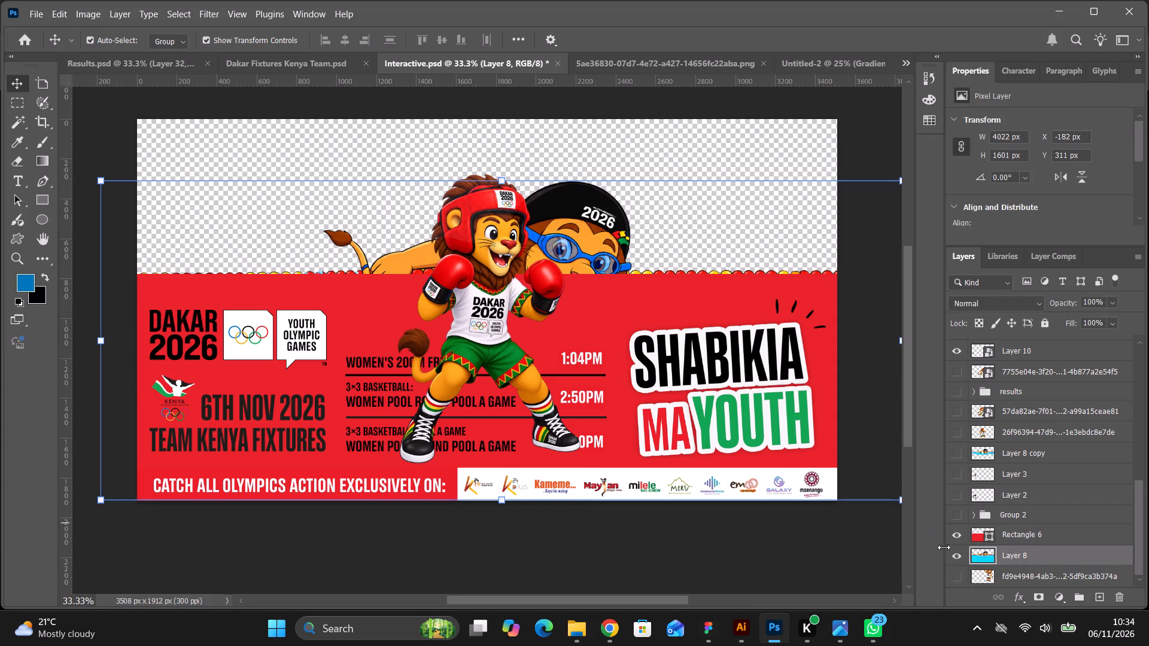
left_click(958, 553)
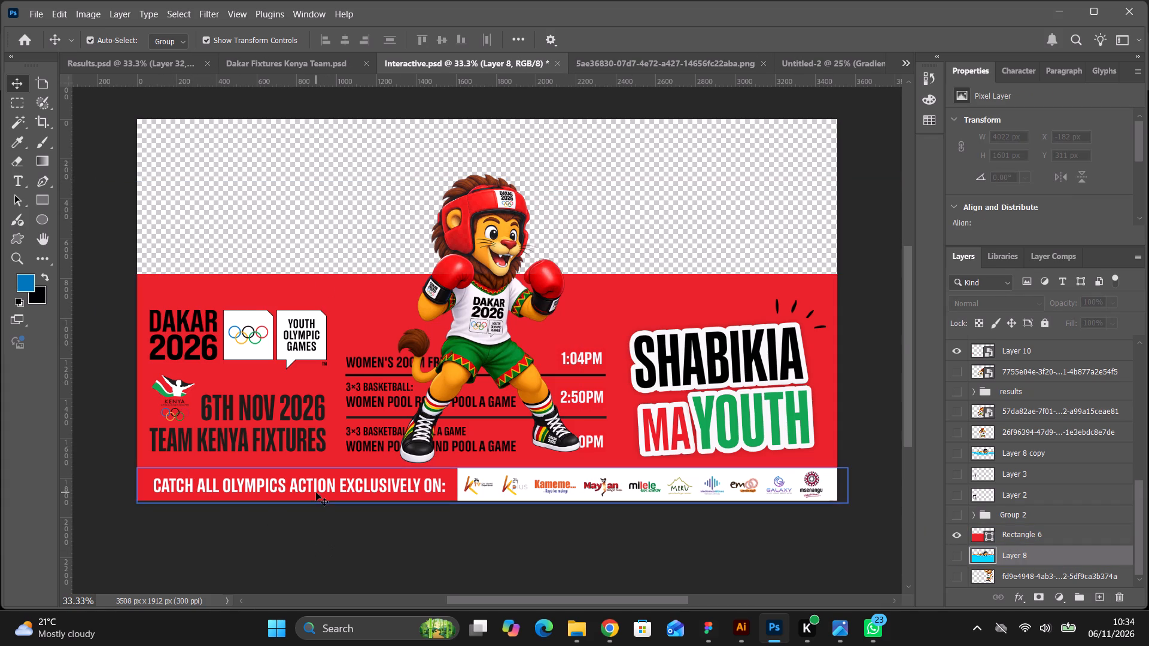
left_click(233, 526)
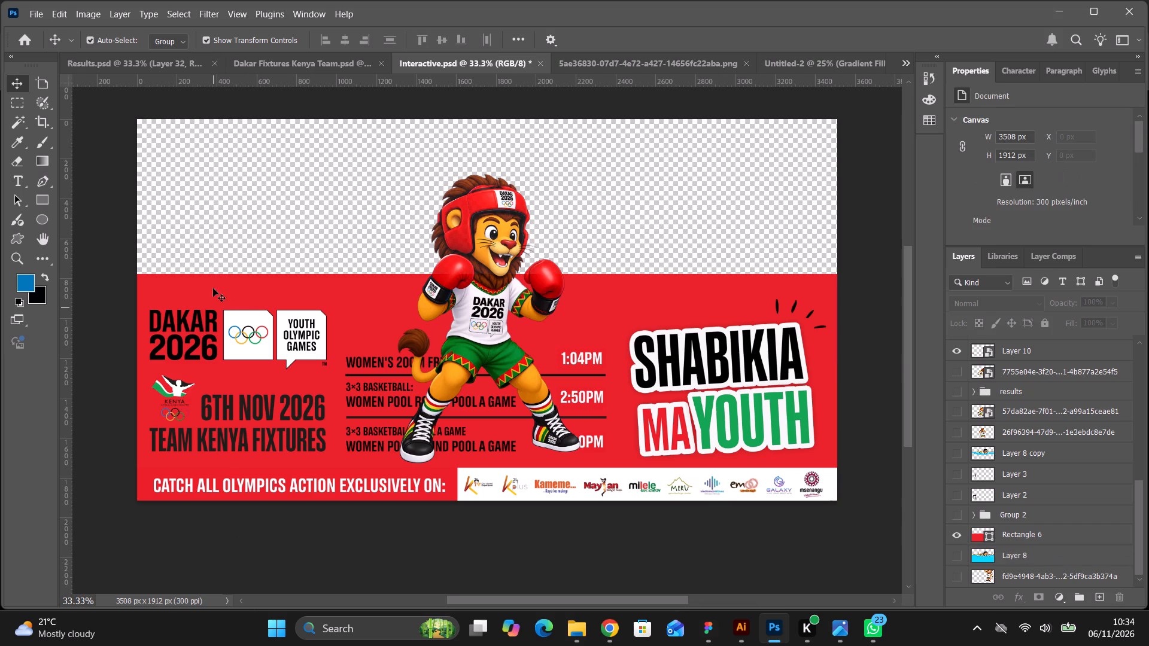
Lock the red Rectangle 6 background and Layer 9, the sponsor strip along the bottom of the banner.
left_click(209, 277)
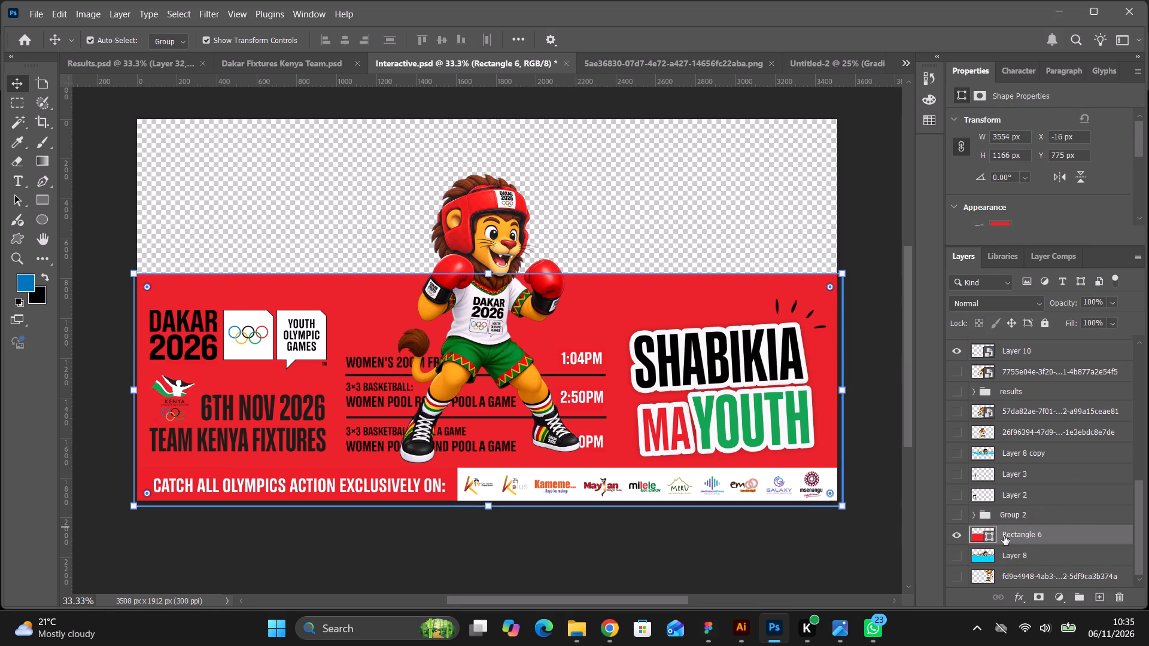
left_click(1045, 328)
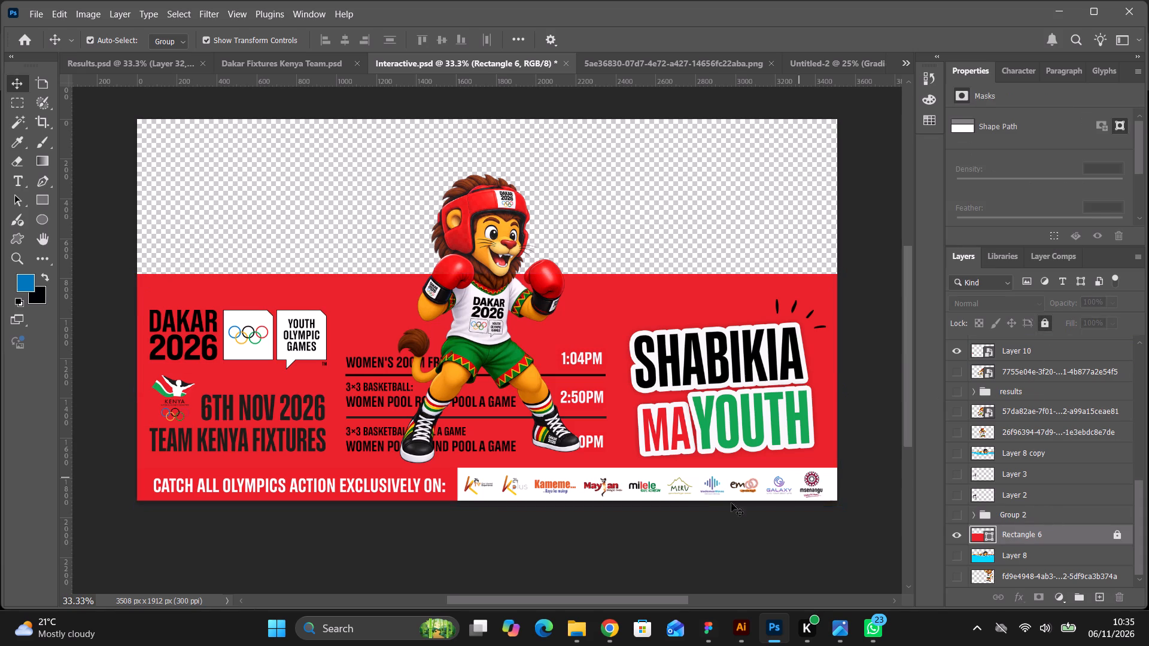
left_click(700, 497)
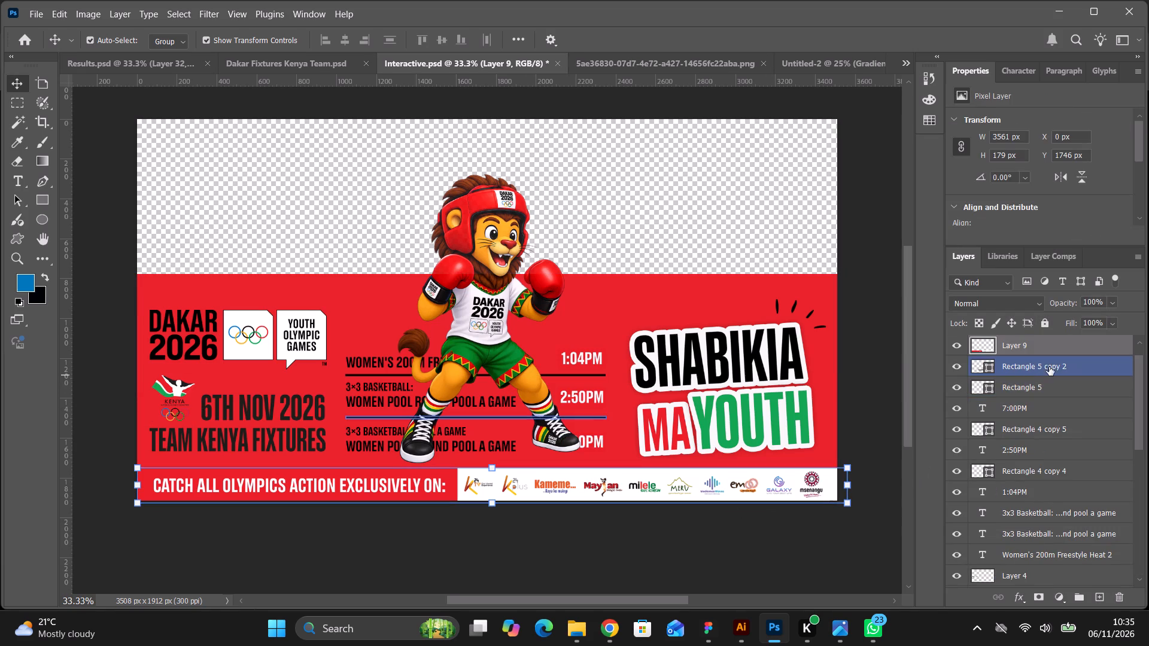
left_click(1046, 327)
left_click(839, 556)
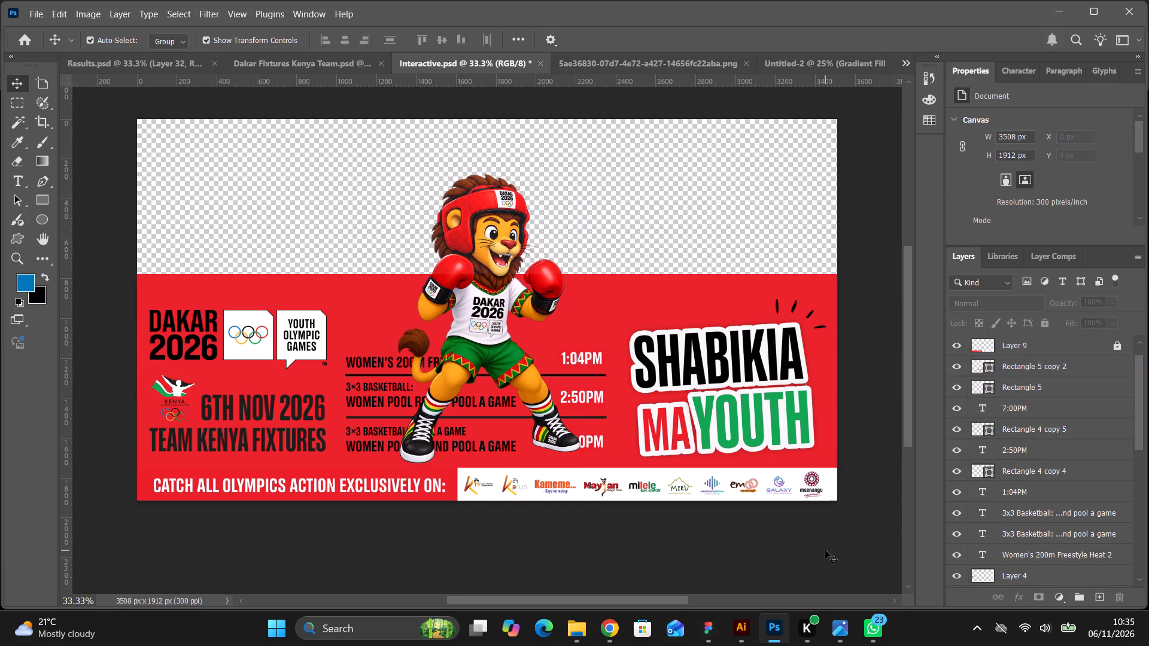
Move the Dakar 2026 logos, Kenya emblem, date and Team Kenya Fixtures title together to the banner's upper right, clearing the left side.
left_click(483, 316)
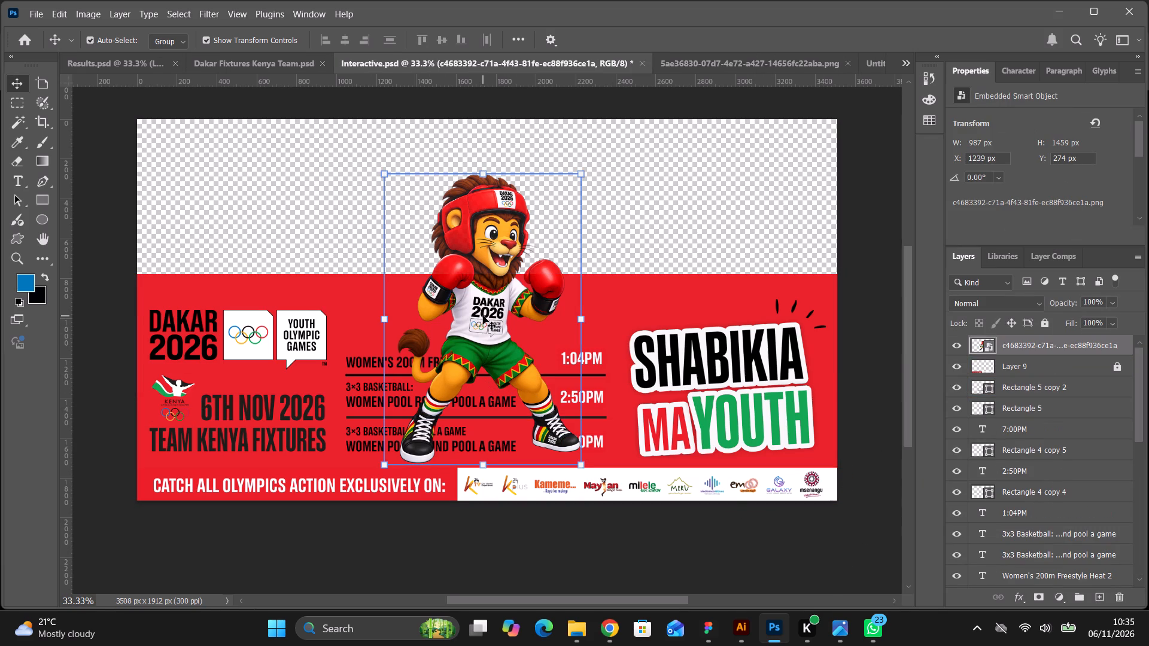
left_click(483, 316)
left_click(162, 304)
left_click_drag(151, 301, 151, 302)
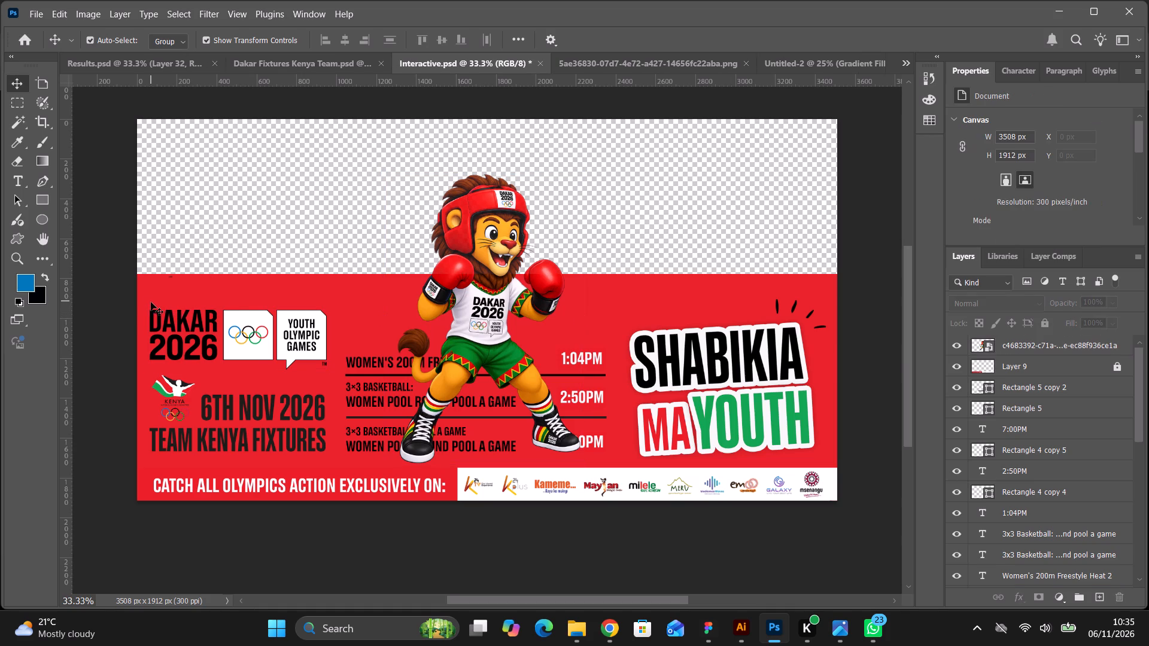
left_click_drag(151, 302, 320, 461)
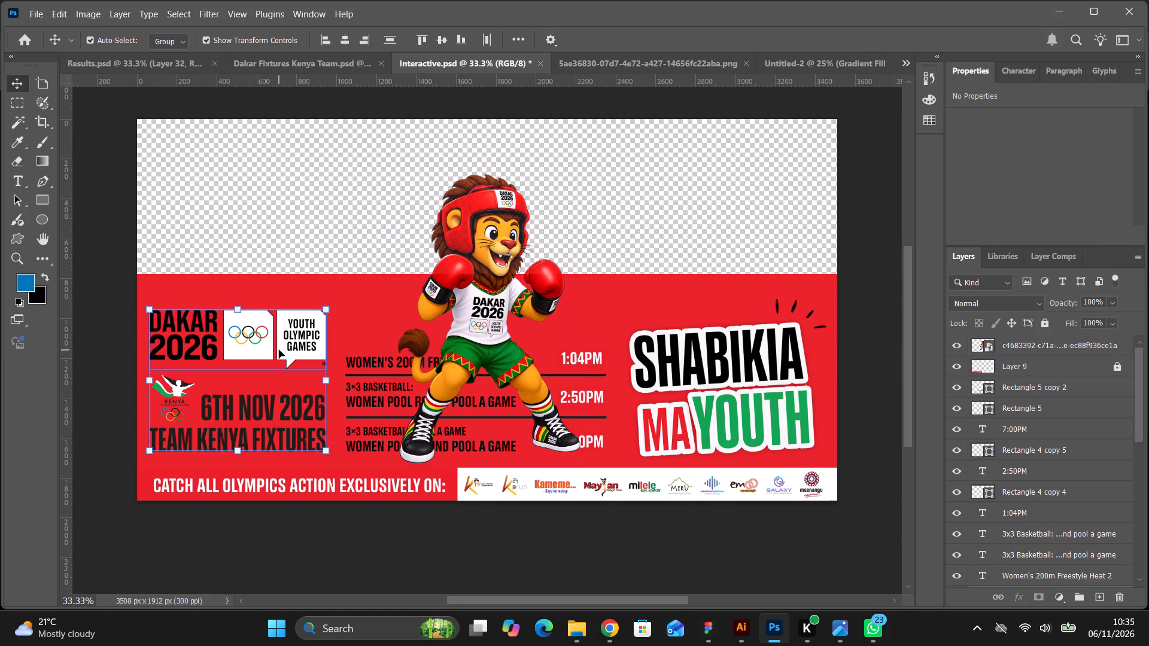
left_click_drag(279, 350, 712, 193)
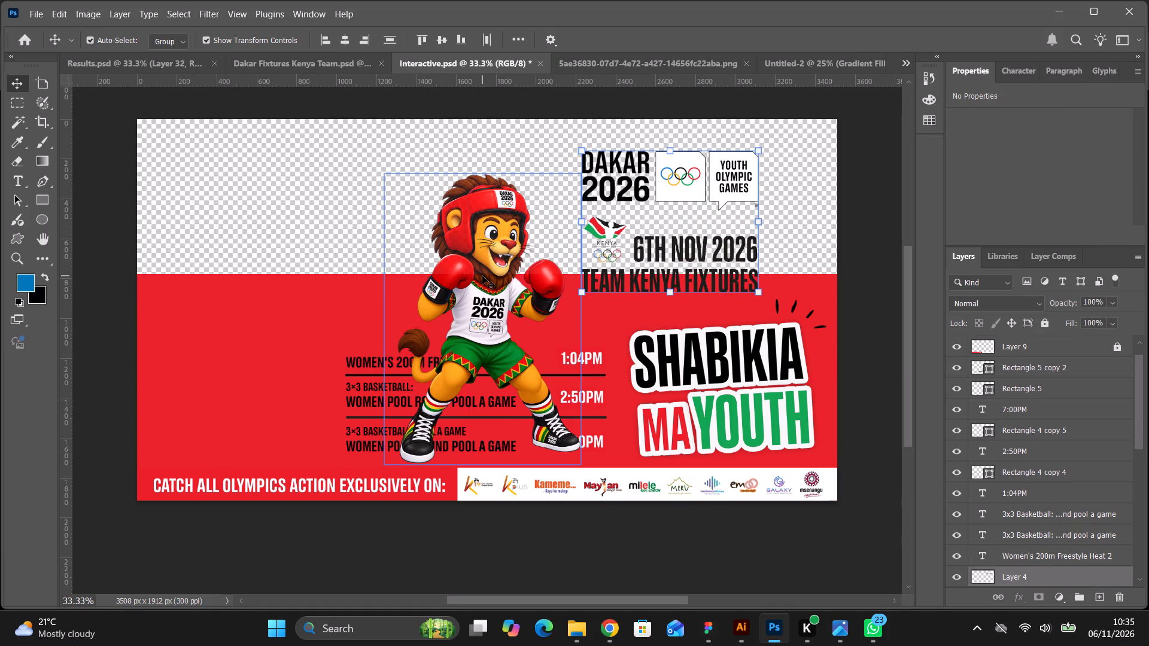
Move the boxing lion mascot to the banner's left edge at X 0, Y 312 px.
left_click_drag(482, 276, 241, 286)
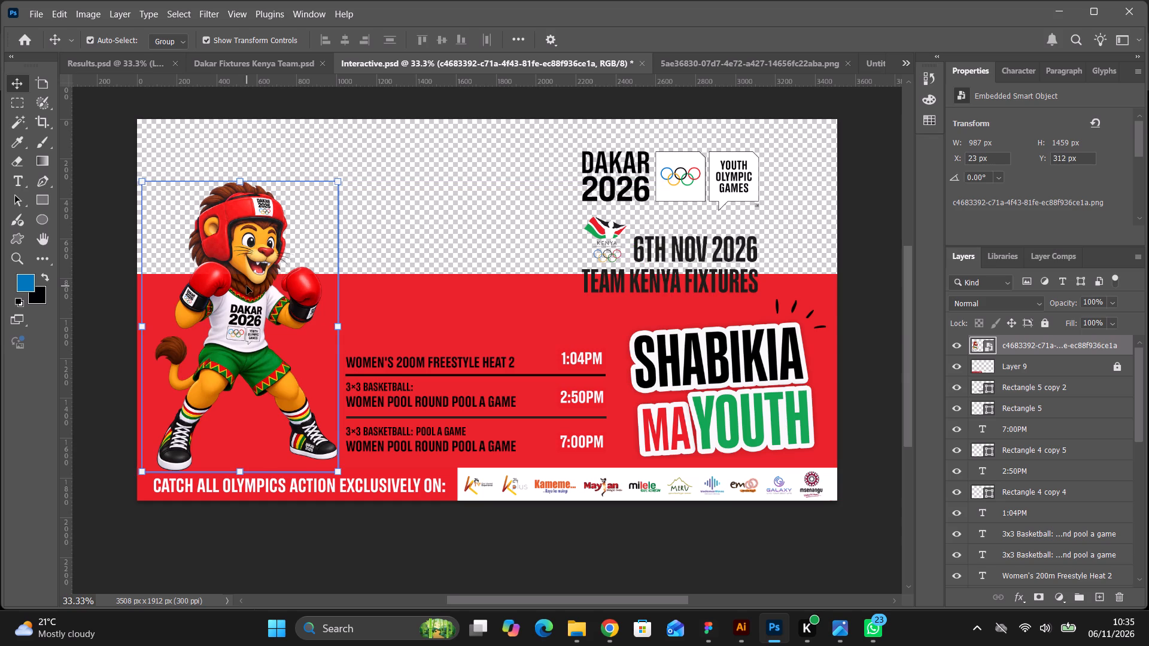
left_click(256, 254)
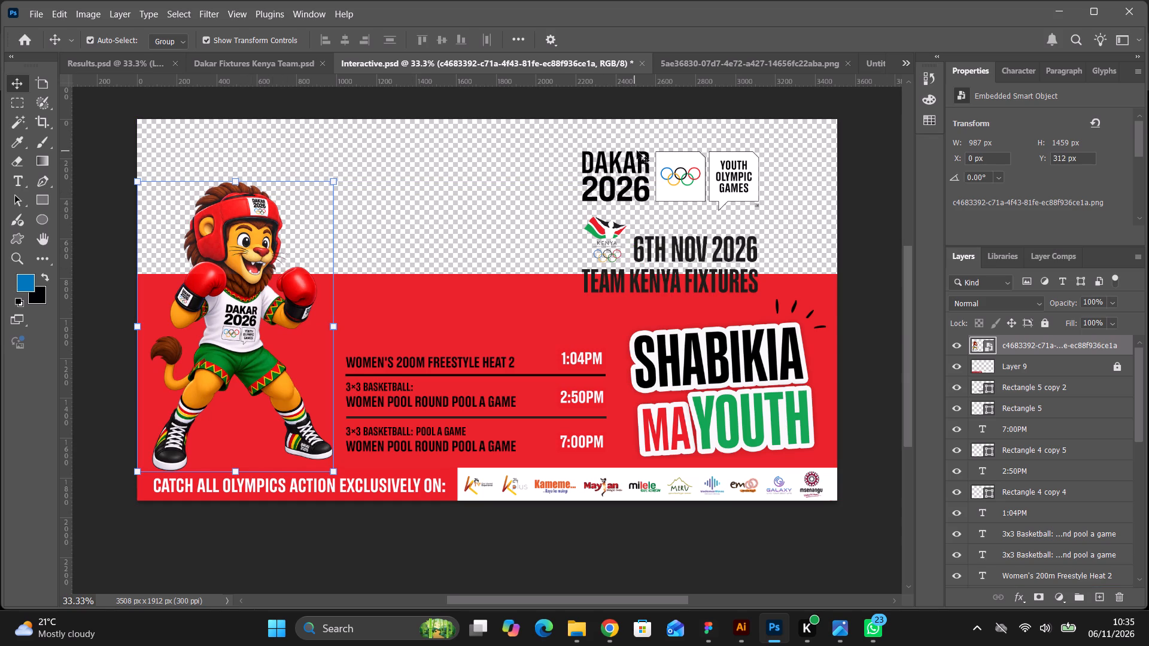
Delete the whole fixture list between the mascot and the Shabikia Ma Youth logo, including event names, times and divider lines.
left_click(531, 311)
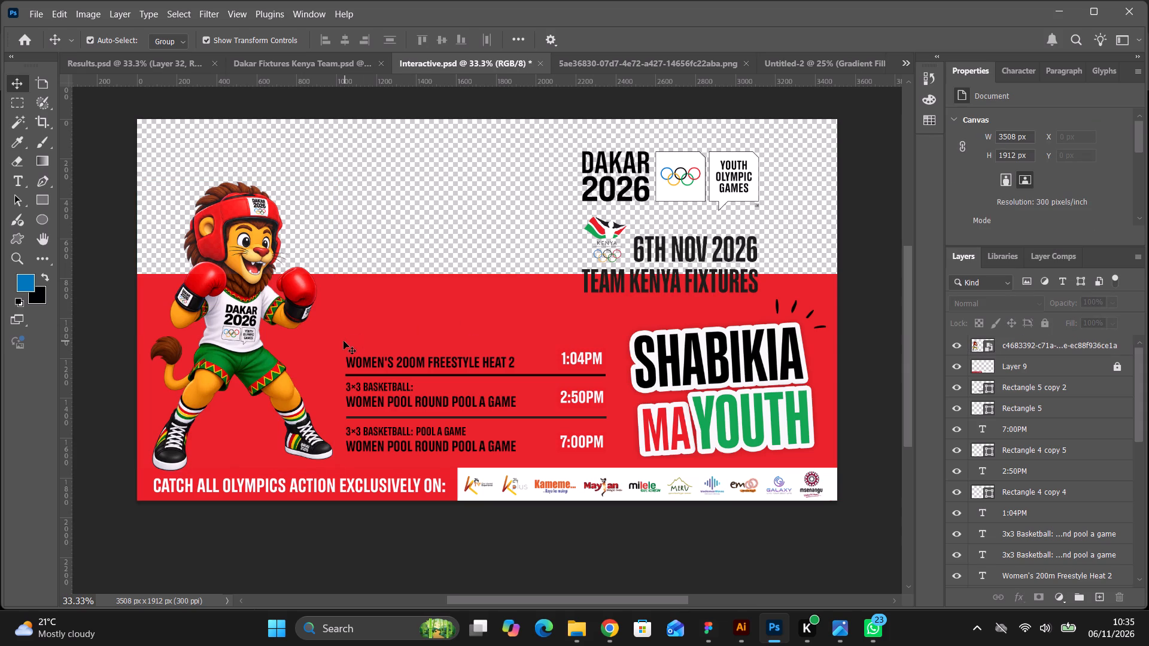
left_click_drag(344, 341, 614, 451)
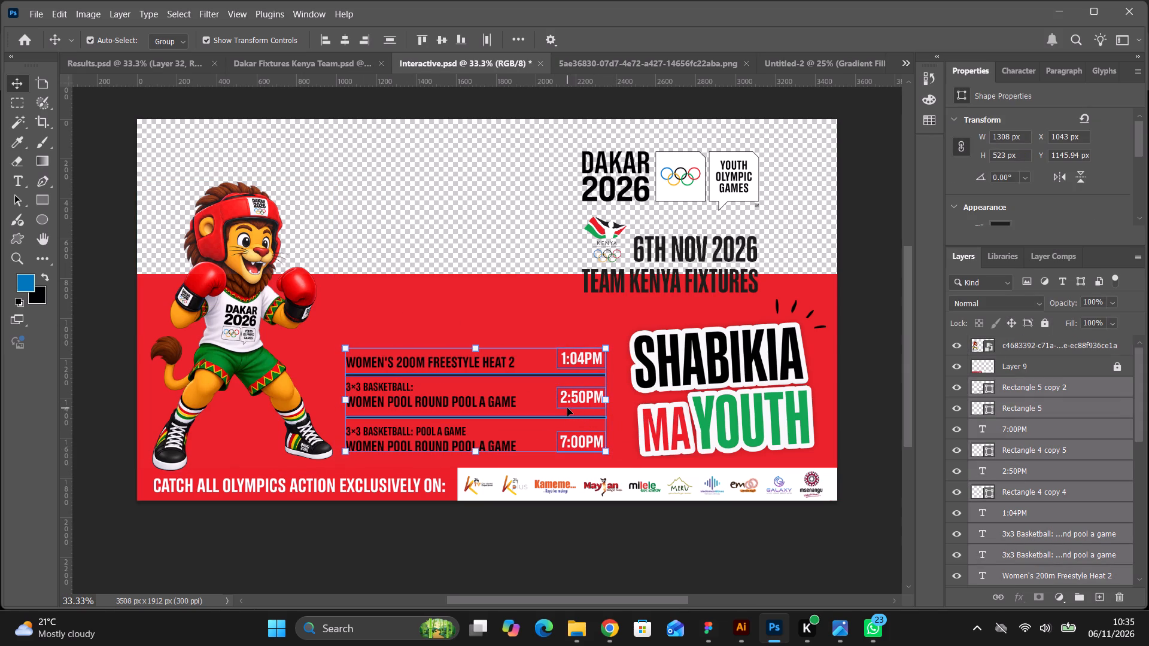
key("BackSpace")
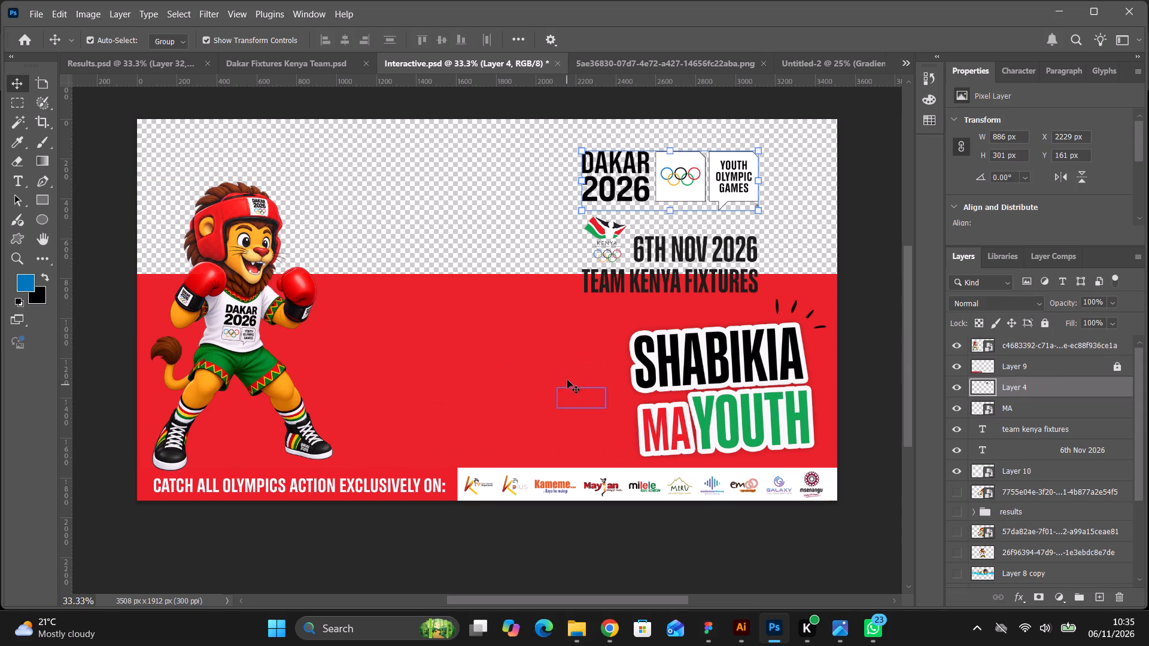
left_click(576, 375)
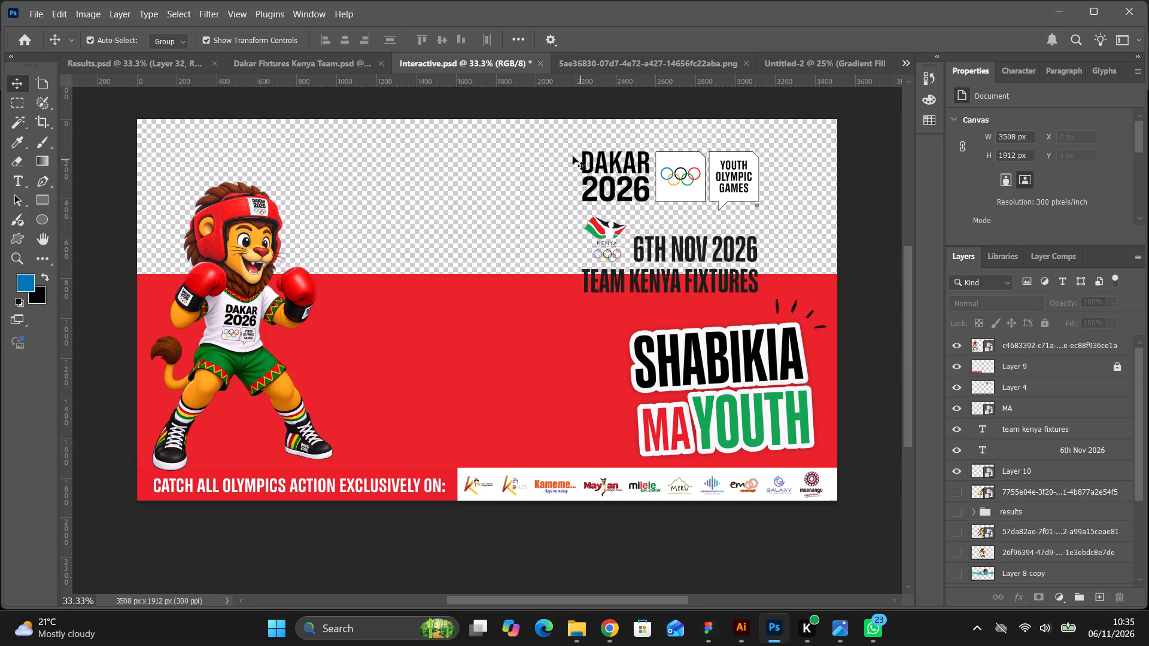
Move the Dakar 2026 logos, Kenya emblem, date and Team Kenya Fixtures title together onto the red area just right of the mascot.
left_click_drag(571, 153, 757, 288)
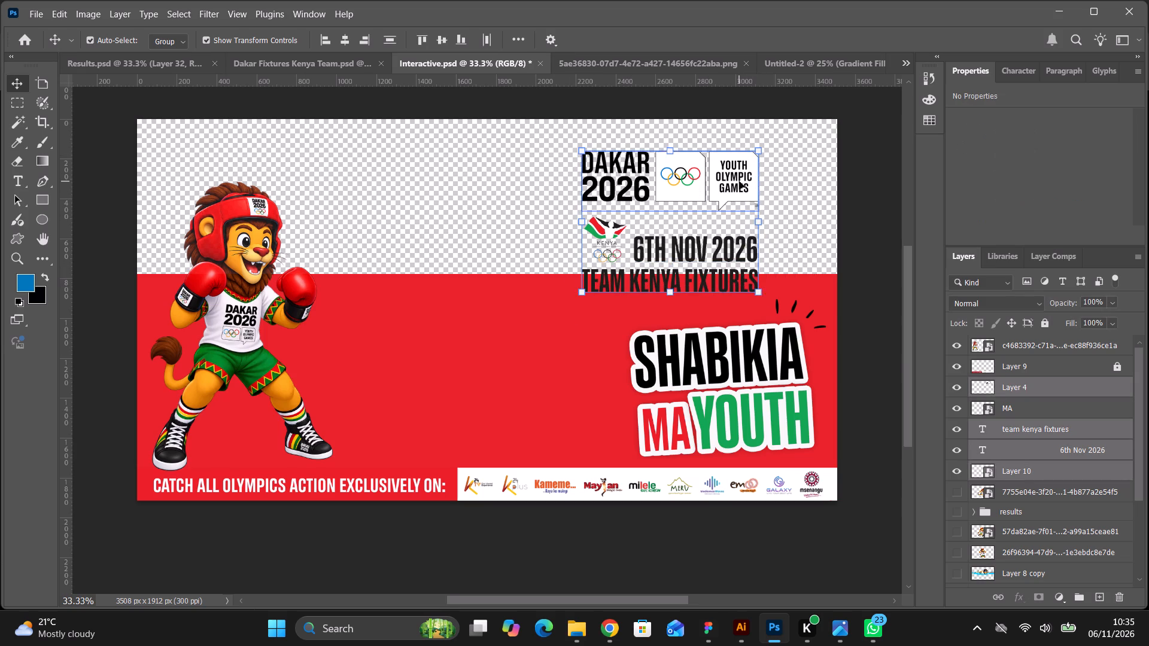
left_click_drag(739, 181, 506, 327)
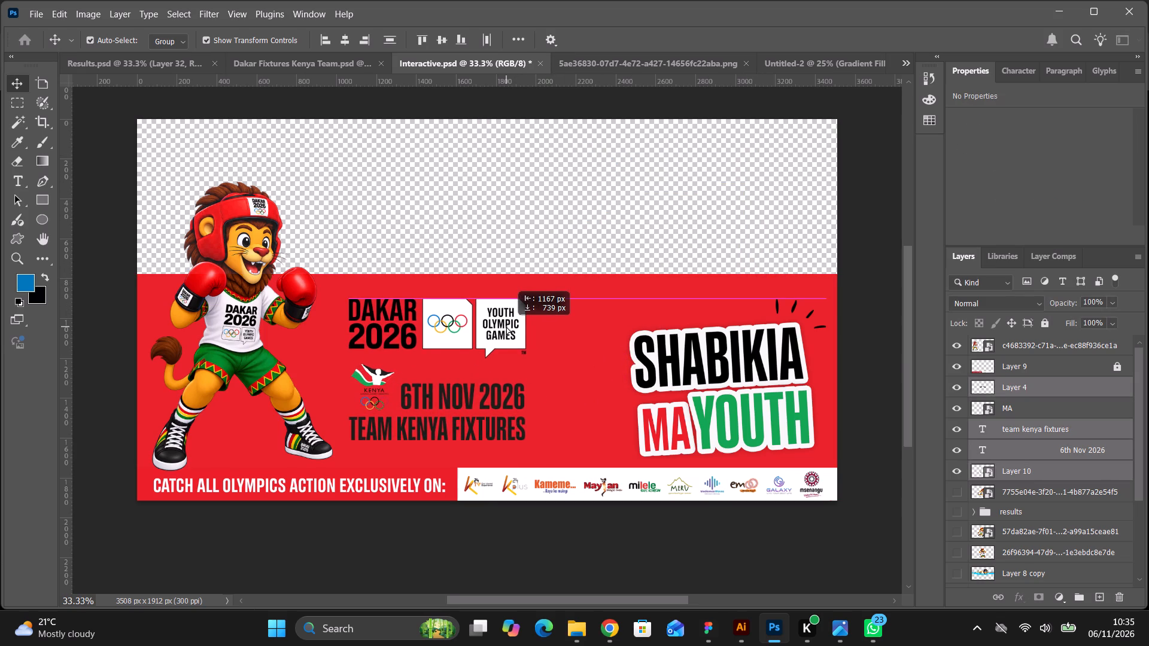
left_click_drag(506, 327, 497, 326)
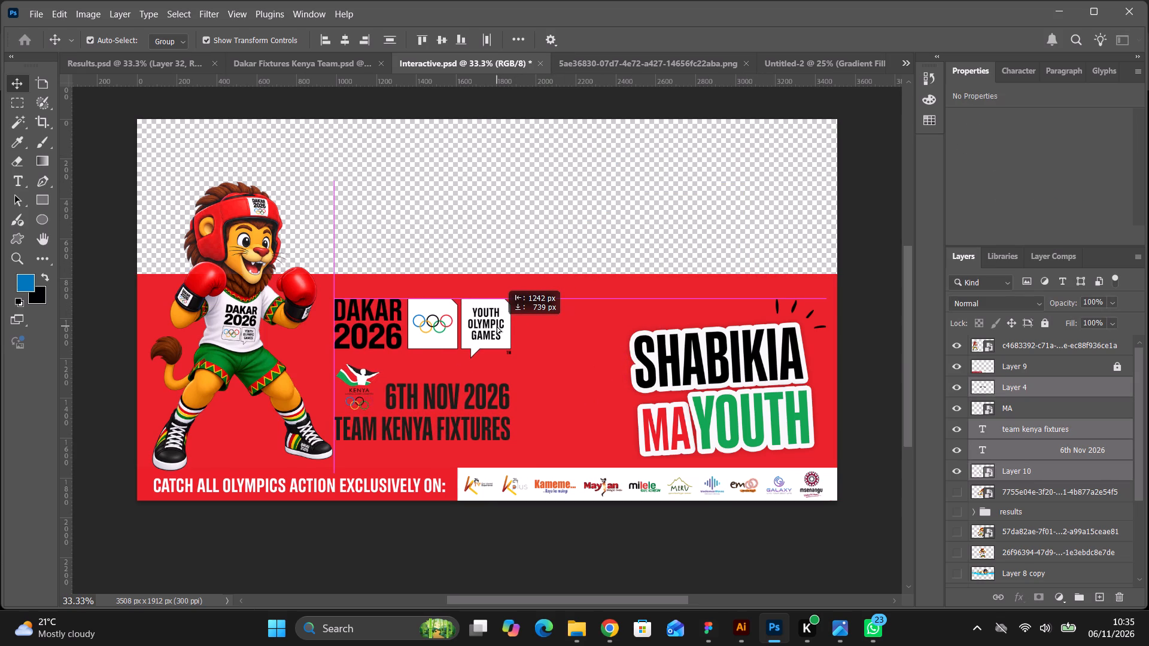
left_click_drag(497, 326, 497, 326)
left_click_drag(497, 326, 493, 325)
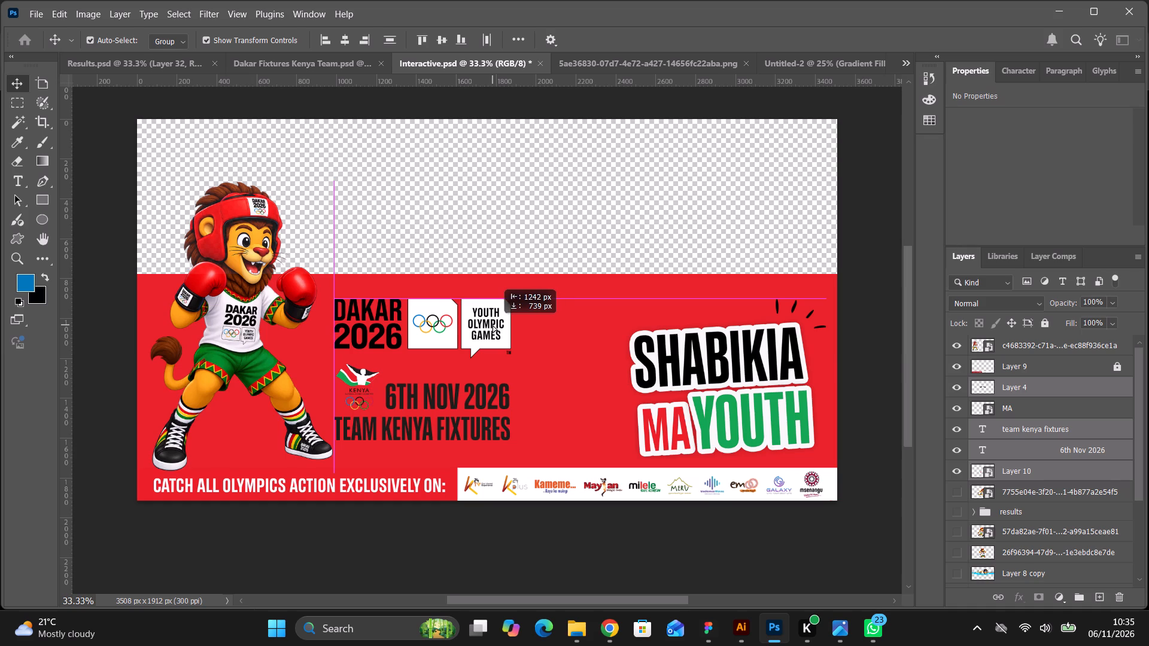
left_click_drag(493, 325, 483, 325)
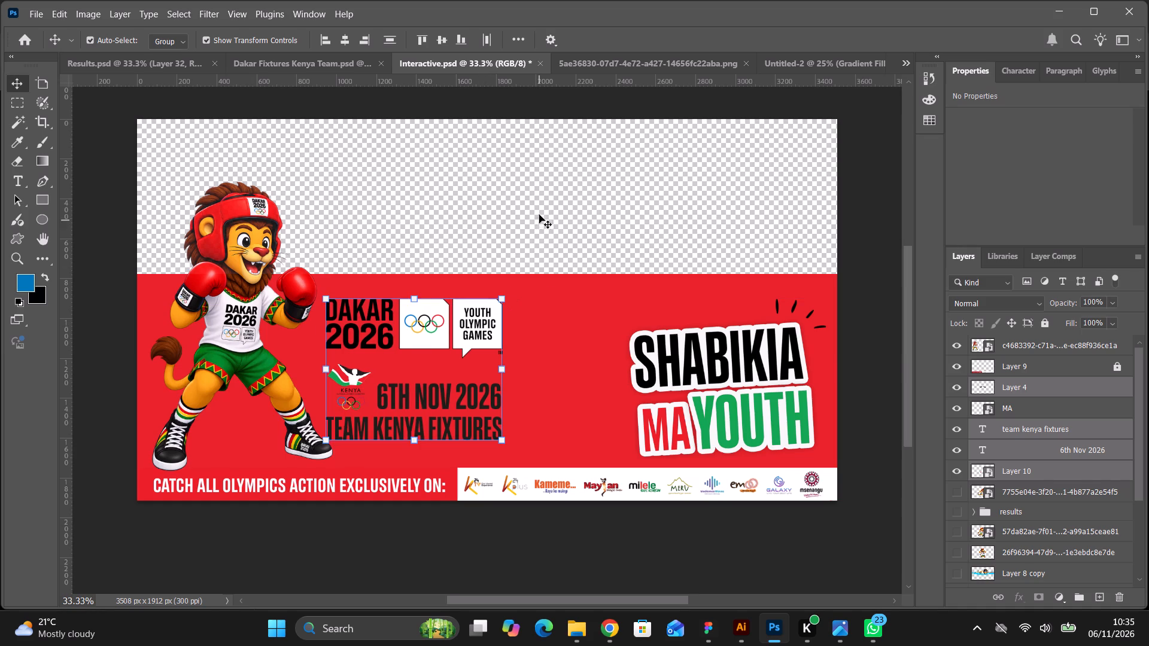
left_click(539, 214)
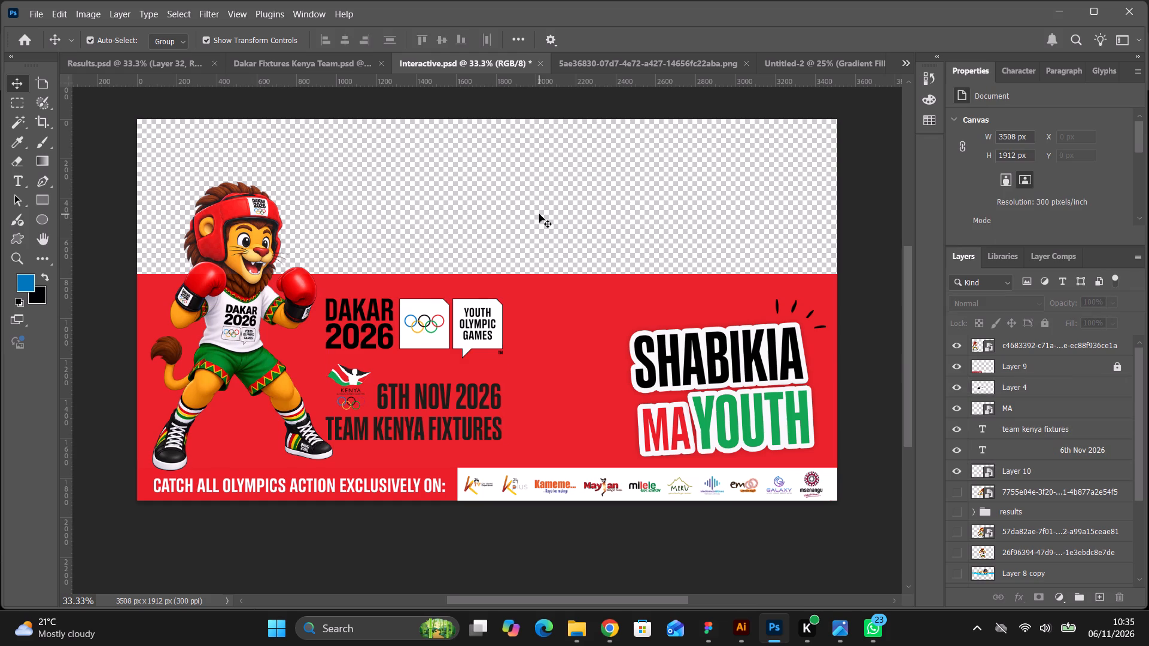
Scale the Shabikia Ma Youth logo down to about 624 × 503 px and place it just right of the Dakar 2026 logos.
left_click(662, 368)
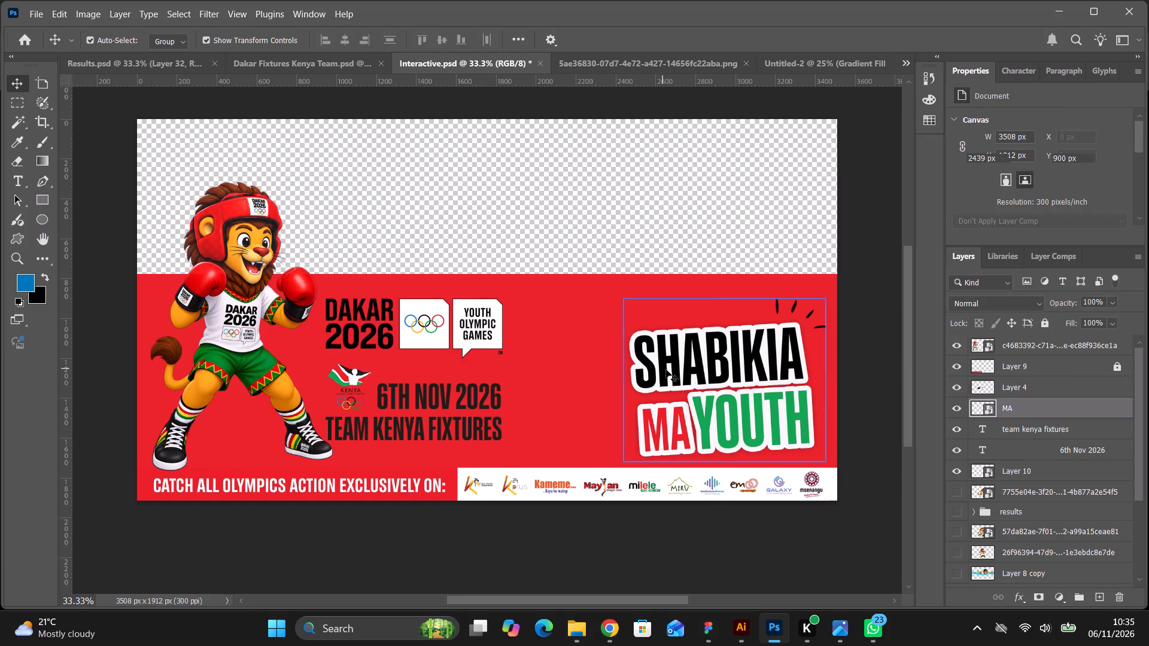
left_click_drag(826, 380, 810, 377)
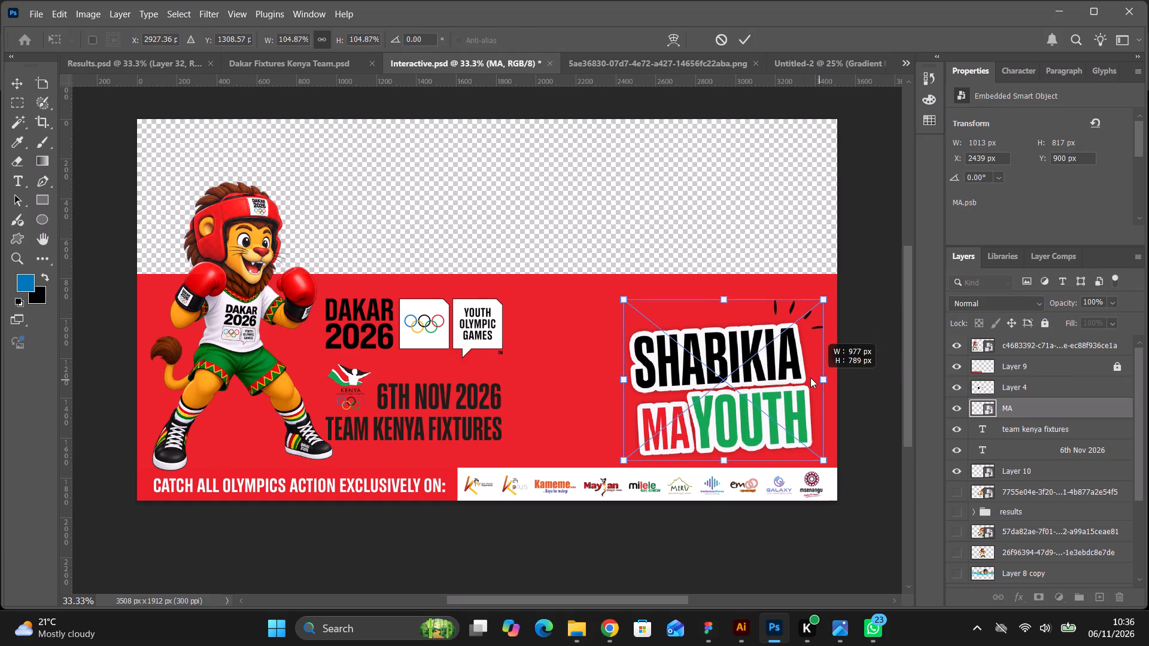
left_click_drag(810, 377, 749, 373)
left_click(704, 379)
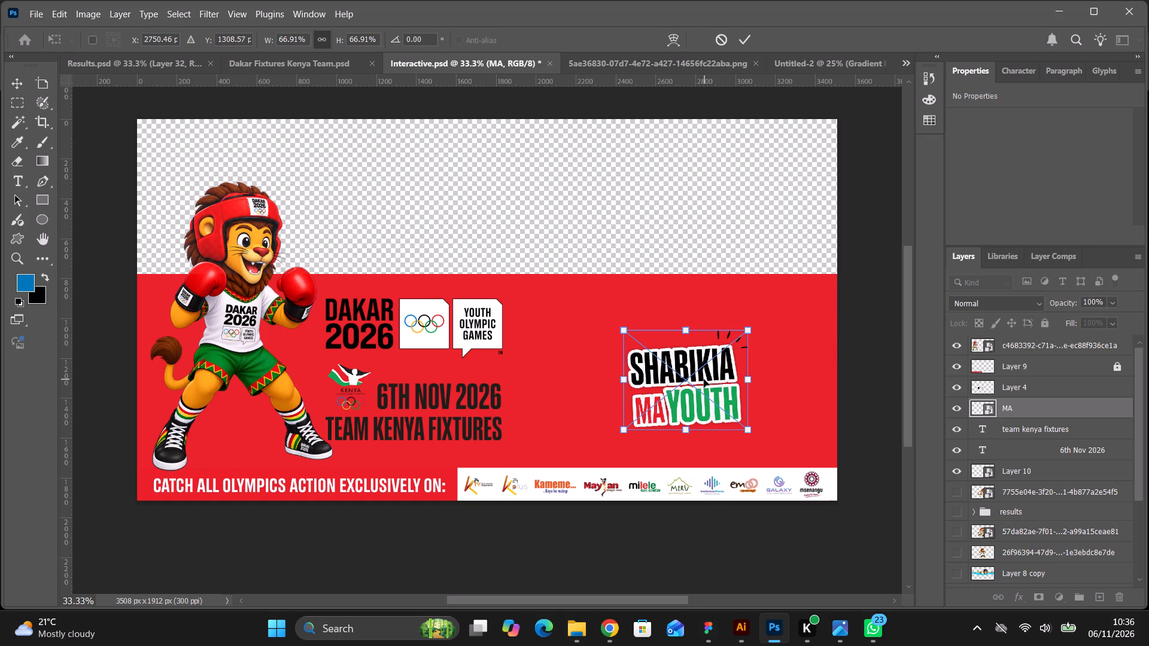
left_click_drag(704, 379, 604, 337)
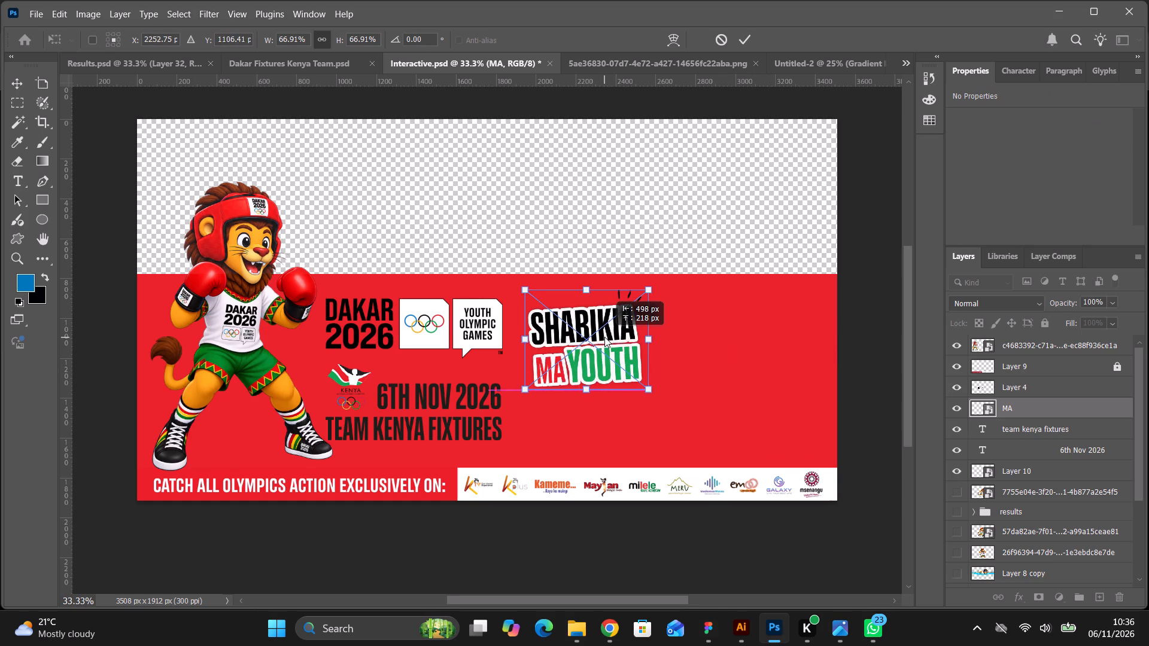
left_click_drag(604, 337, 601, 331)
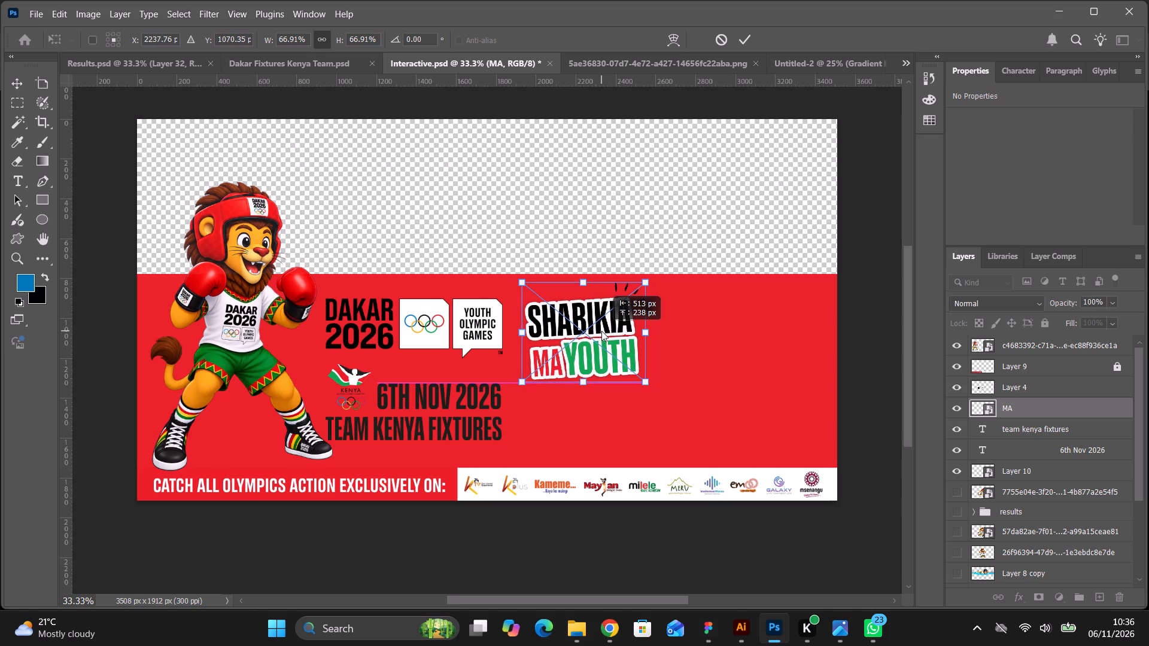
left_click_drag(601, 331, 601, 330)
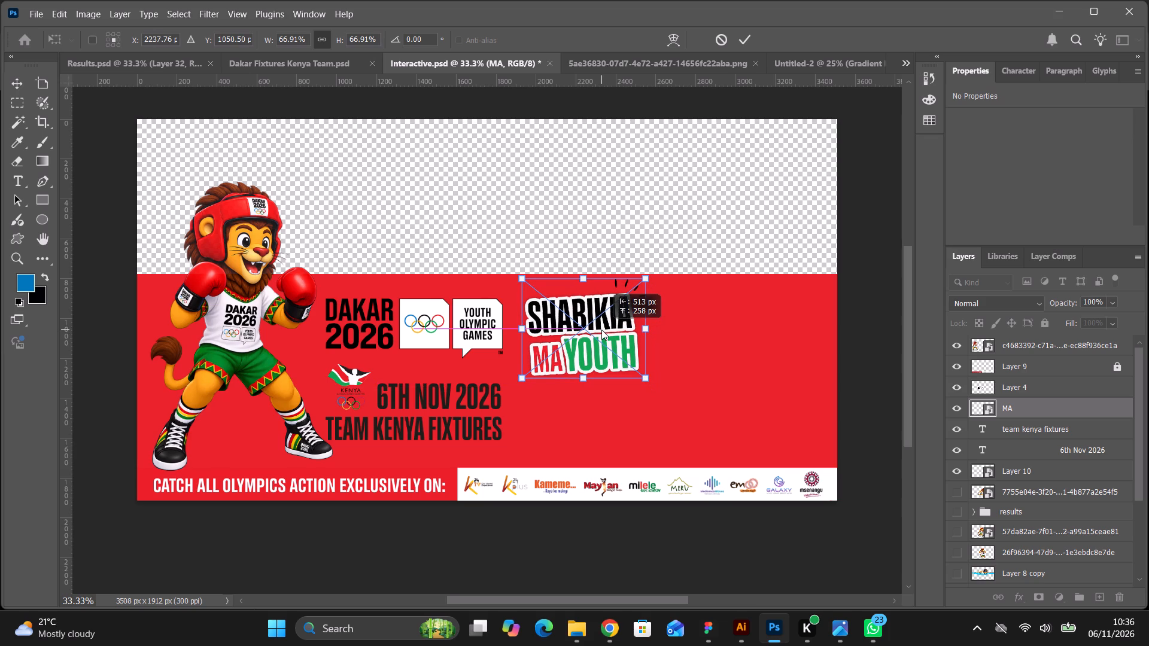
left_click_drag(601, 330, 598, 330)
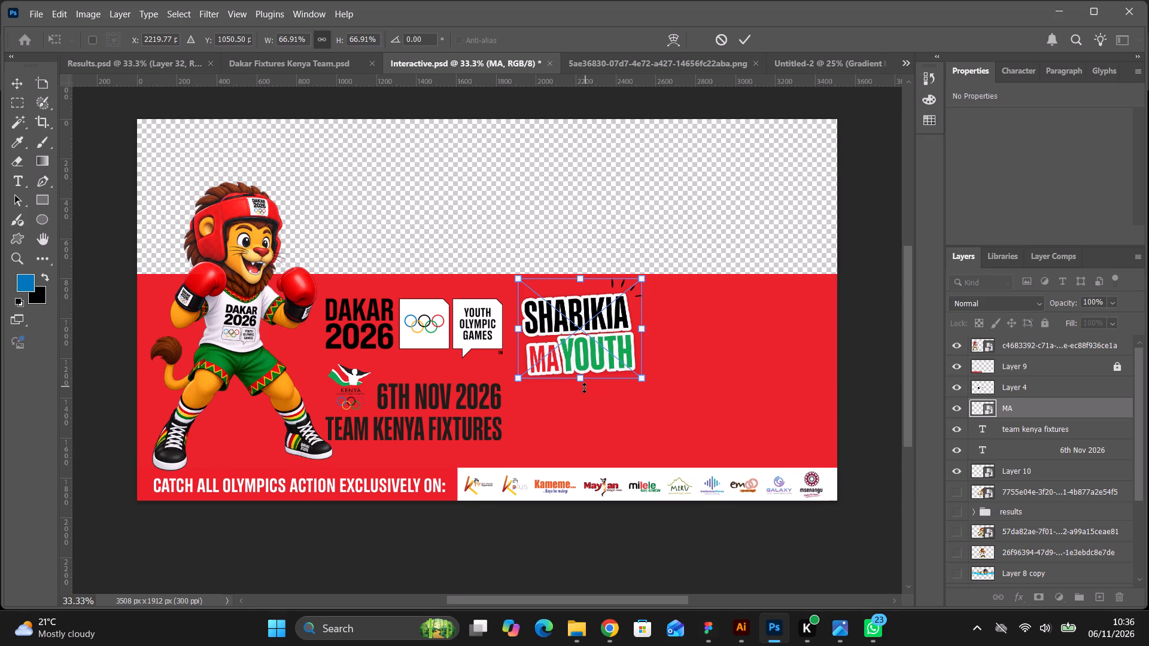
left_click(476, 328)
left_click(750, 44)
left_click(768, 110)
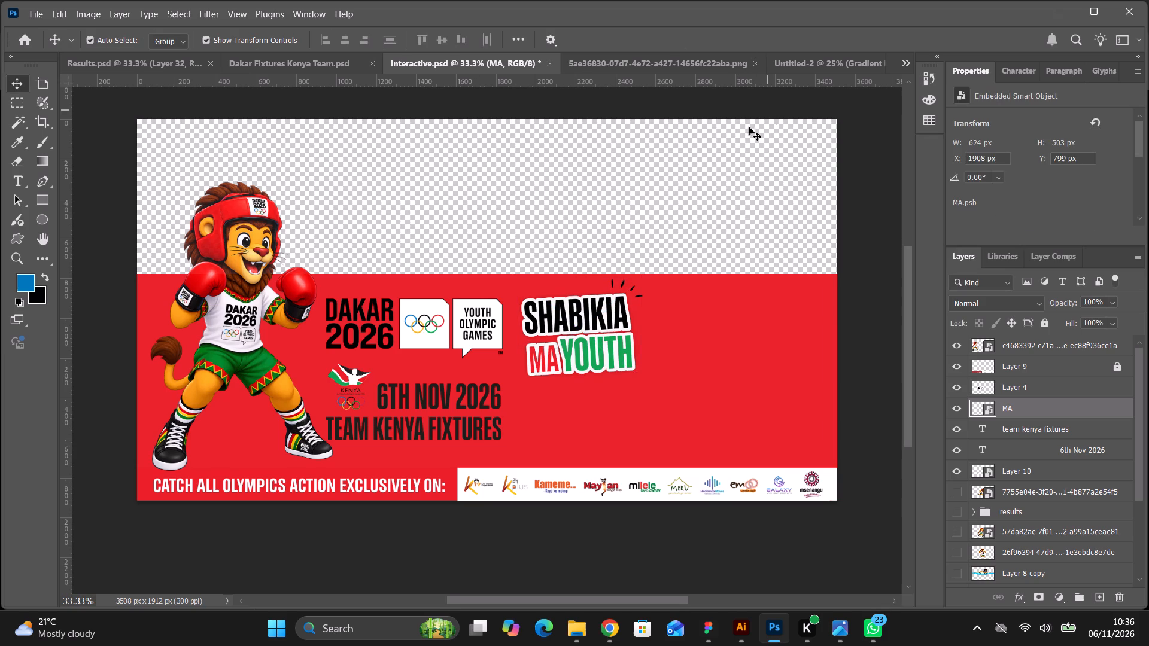
Move the Dakar 2026 logos to the far right of the red area at X 2532, Y 900 px.
left_click_drag(479, 315, 752, 318)
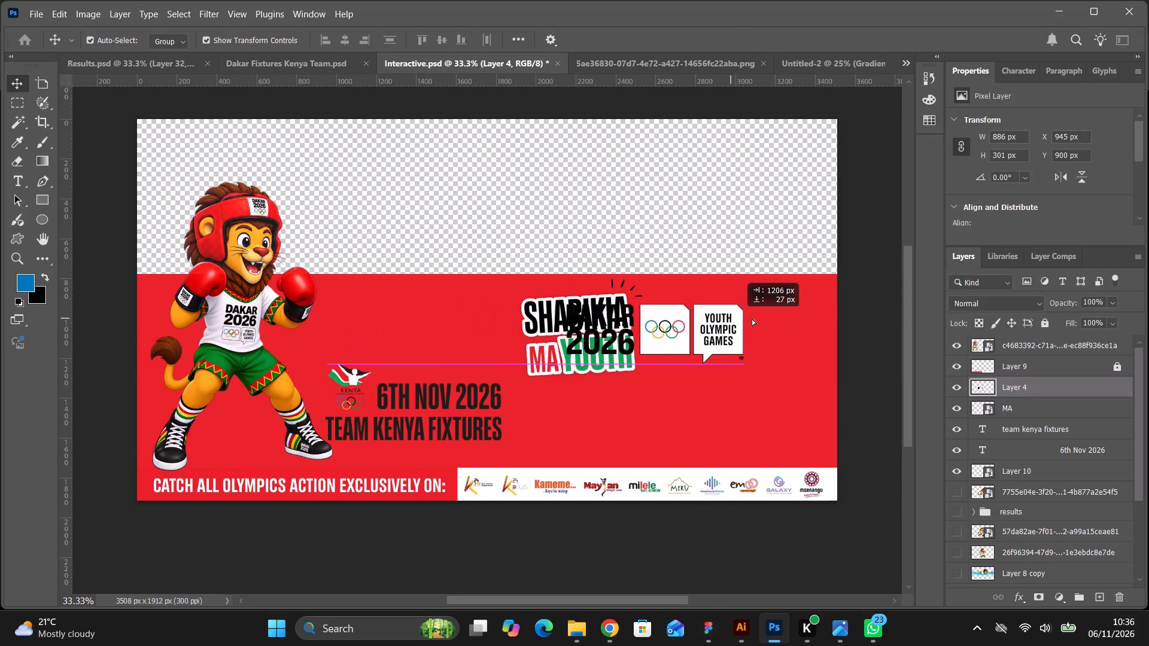
left_click_drag(752, 318, 791, 316)
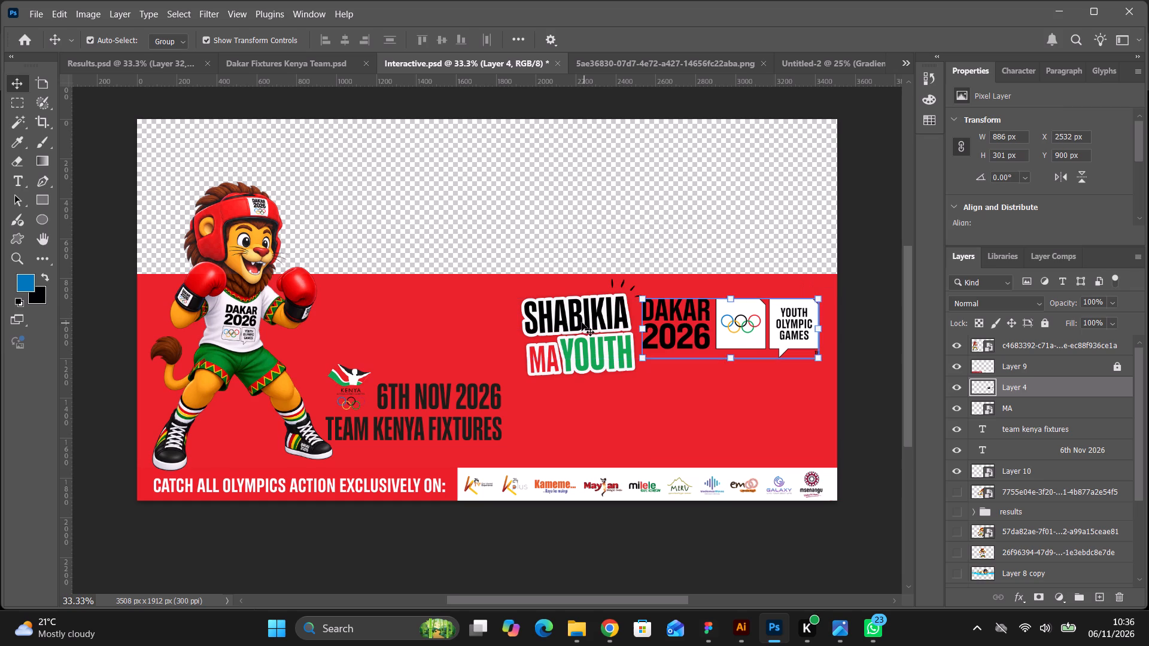
Move the Shabikia Ma Youth logo above the date beside the mascot and enlarge it to about 875 × 706 px at X 954, Y 522 px.
left_click_drag(581, 322, 392, 306)
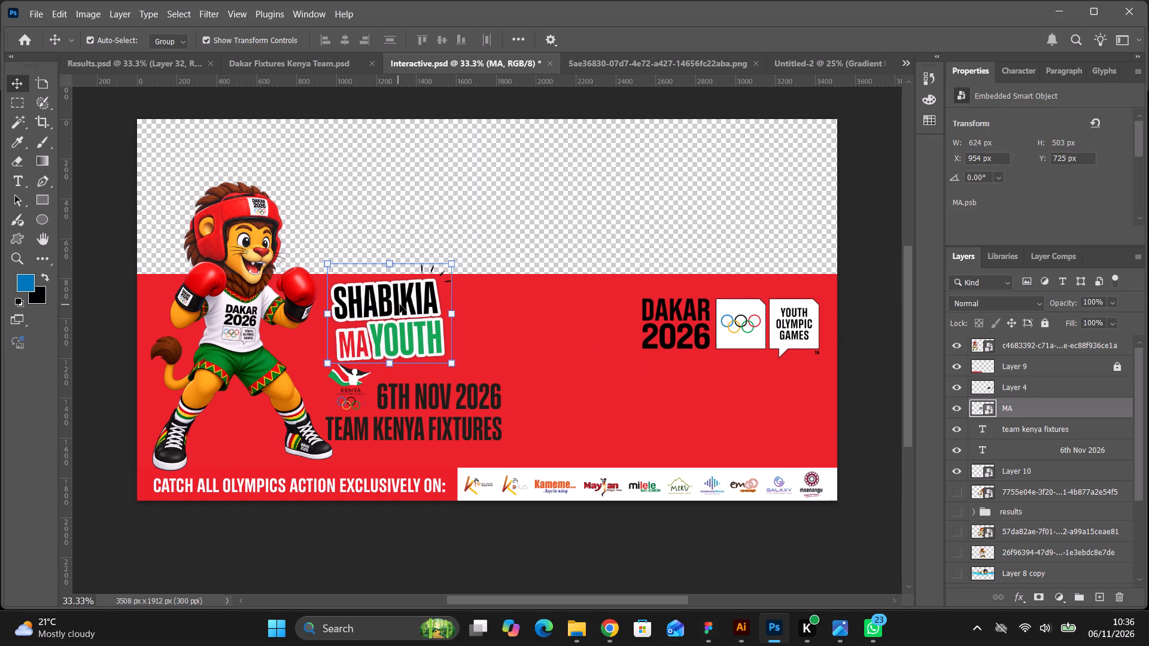
left_click_drag(455, 316, 496, 309)
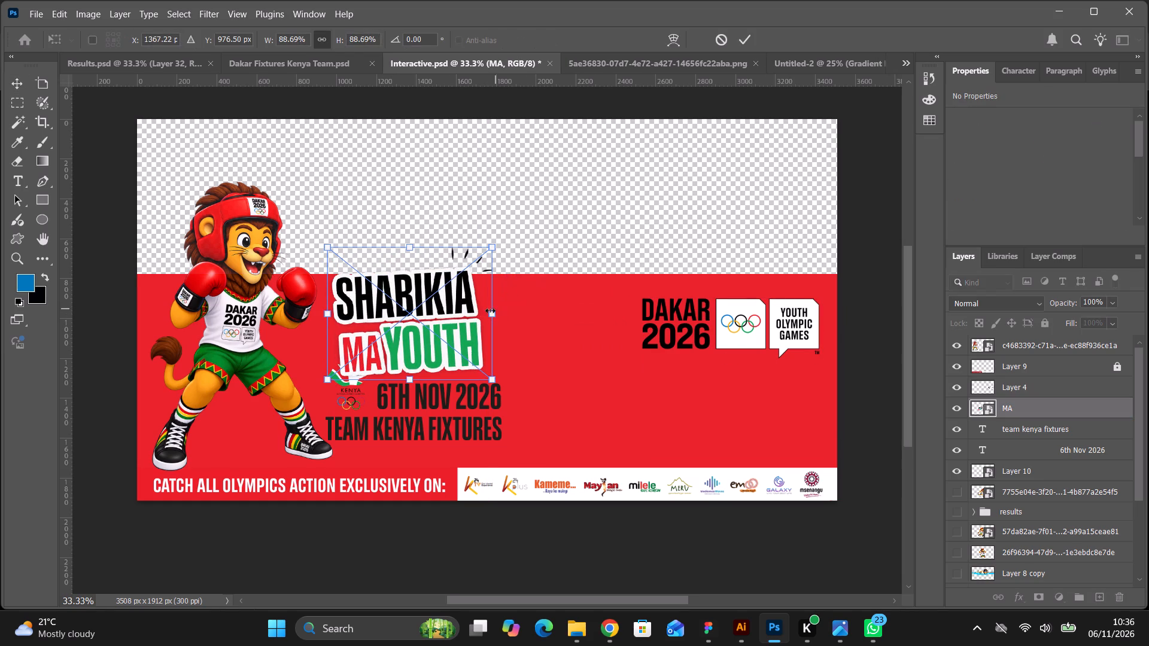
left_click_drag(442, 314, 436, 301)
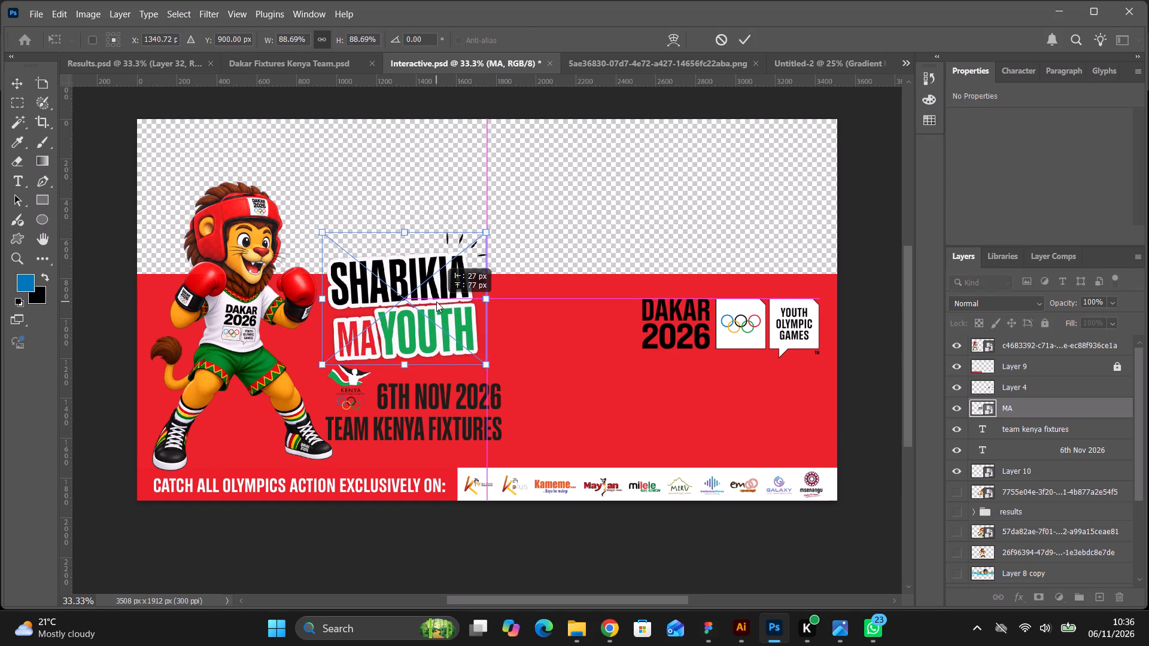
left_click_drag(436, 301, 428, 301)
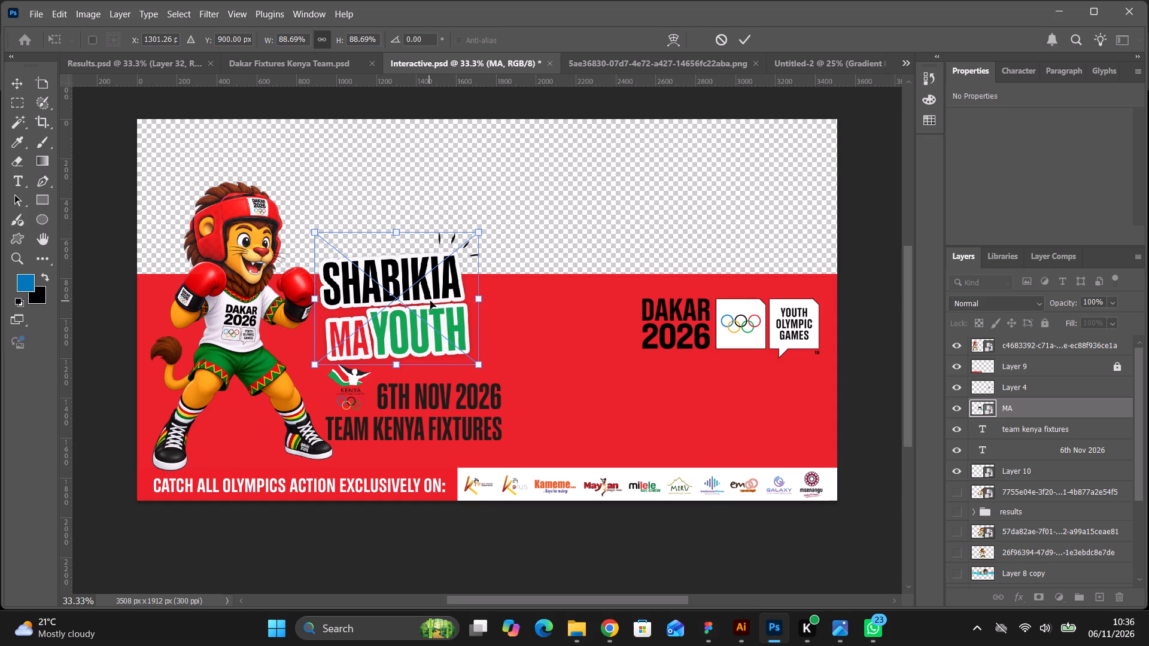
left_click_drag(437, 306, 469, 306)
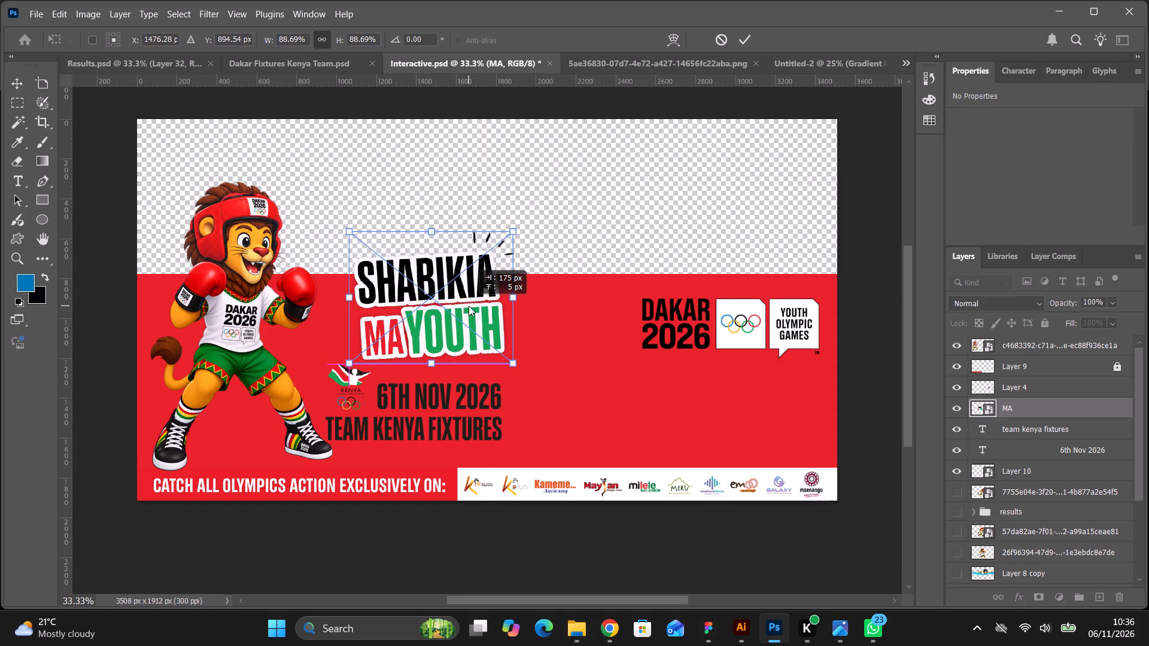
left_click_drag(469, 306, 461, 306)
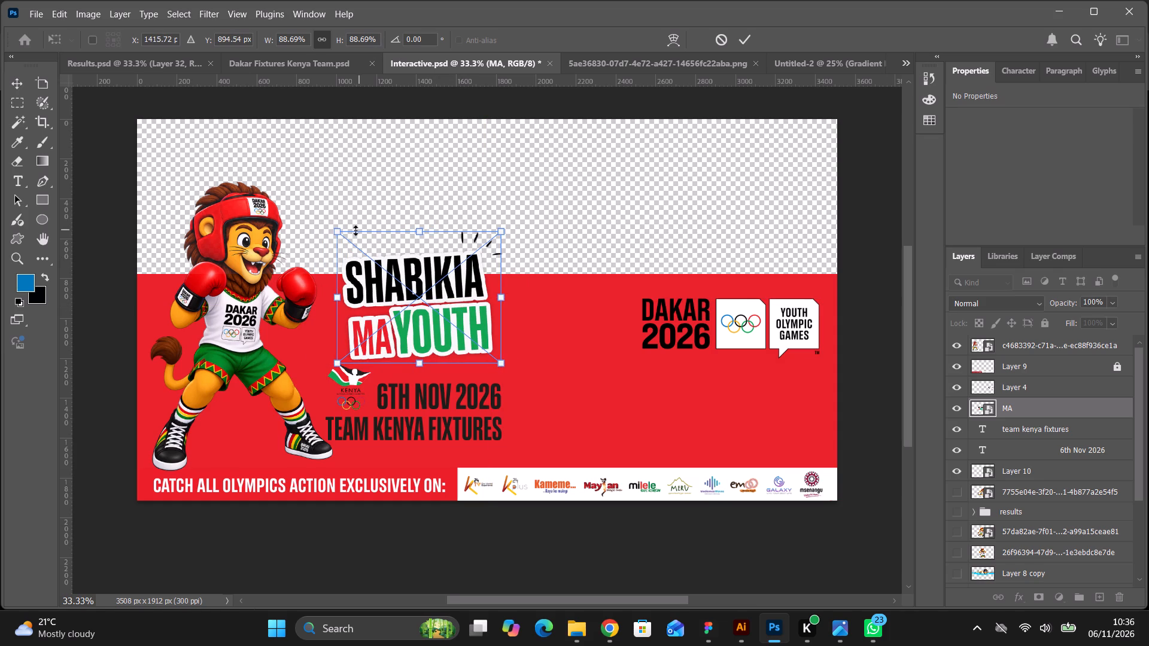
left_click_drag(339, 300, 329, 299)
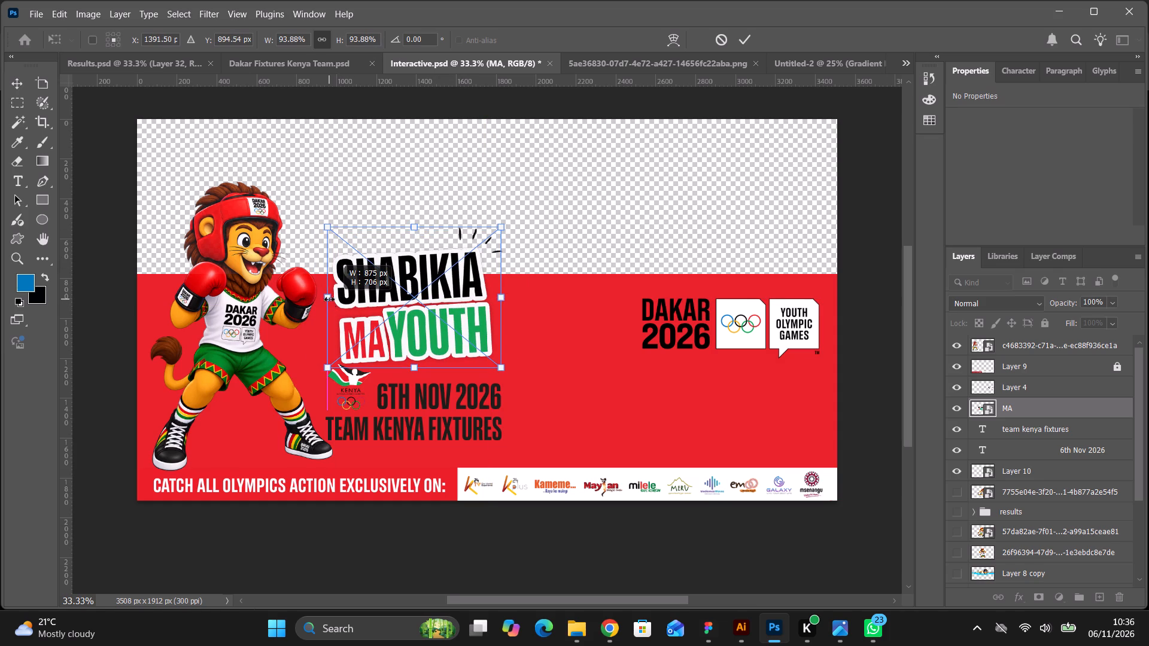
left_click(402, 300)
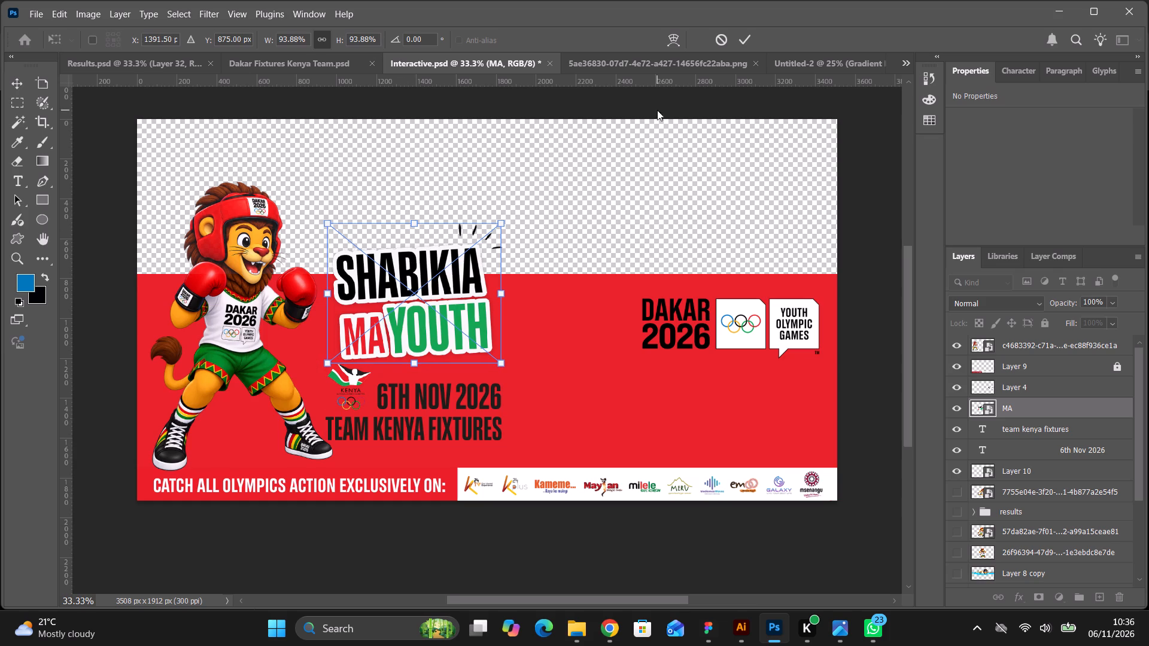
left_click(739, 38)
left_click(661, 157)
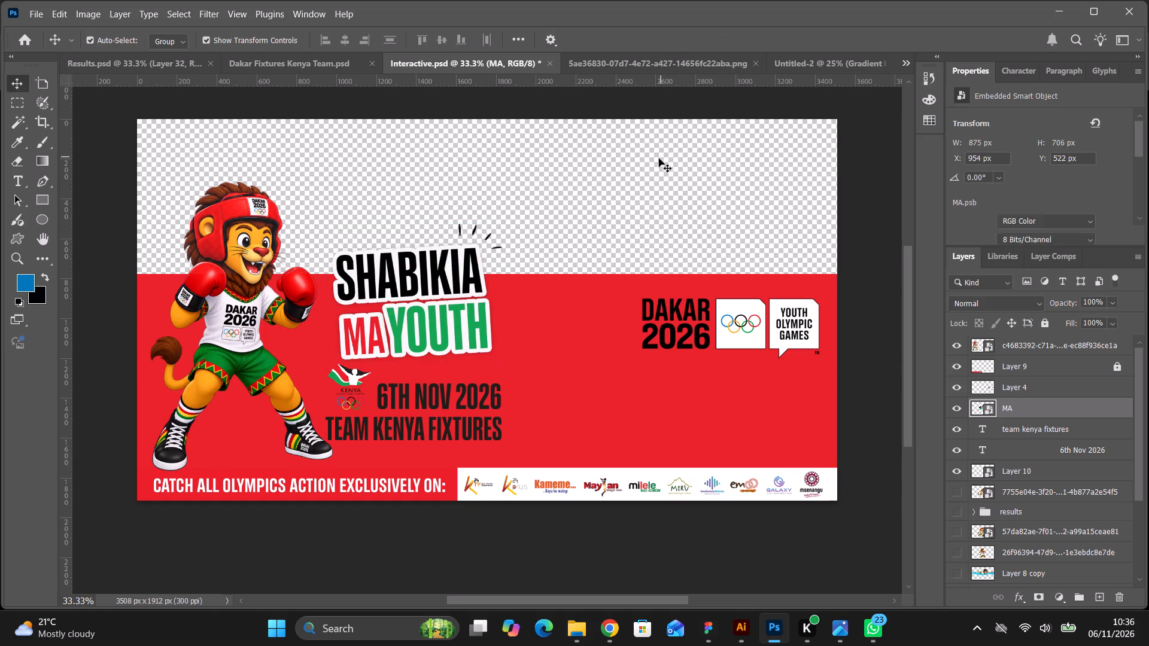
Apply a Color Overlay to the 6th Nov 2026 date text, using off-white f7f7f7 sampled from the Shabikia Ma Youth logo's outline.
scroll(594, 192, "down", 3)
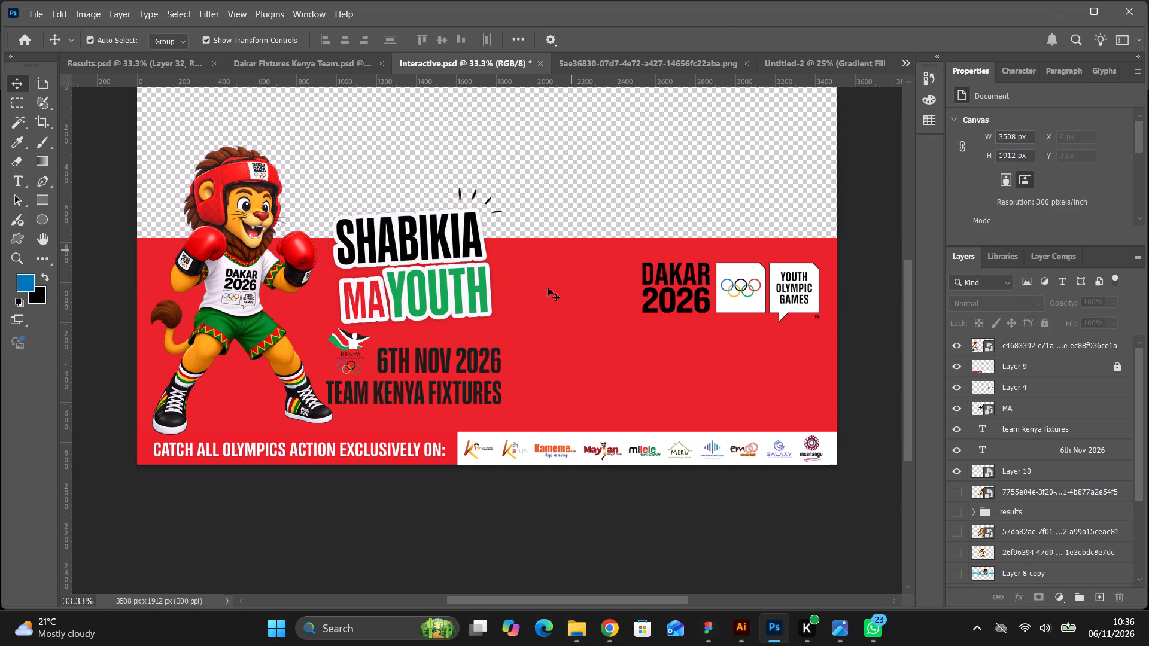
left_click(490, 361)
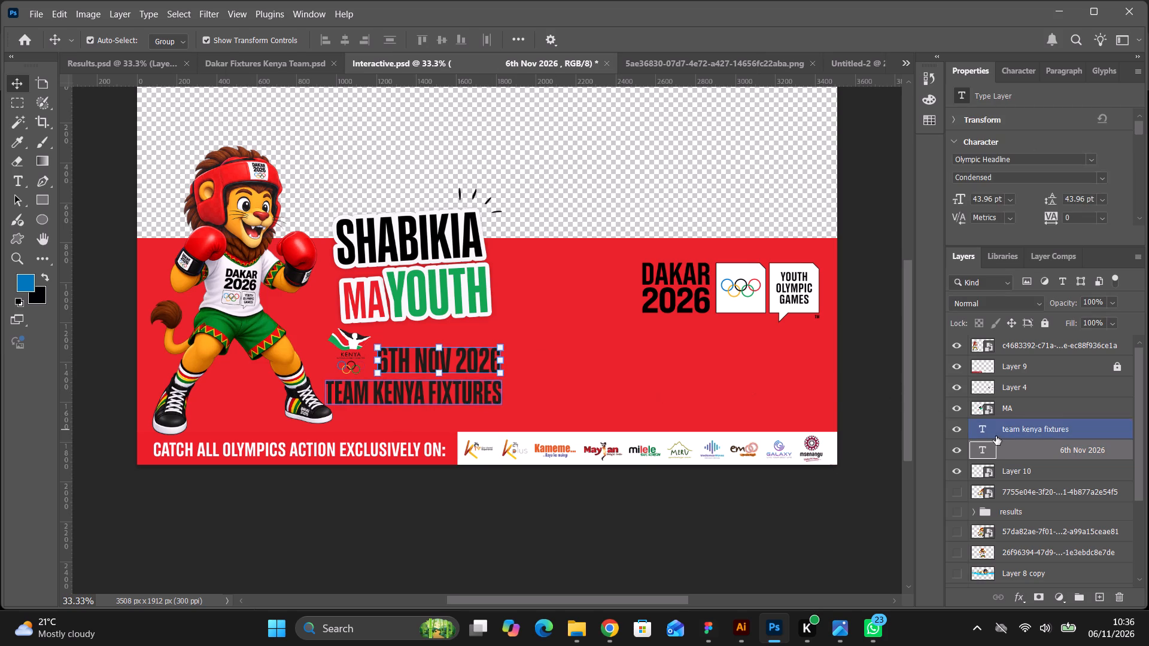
double_click(1027, 452)
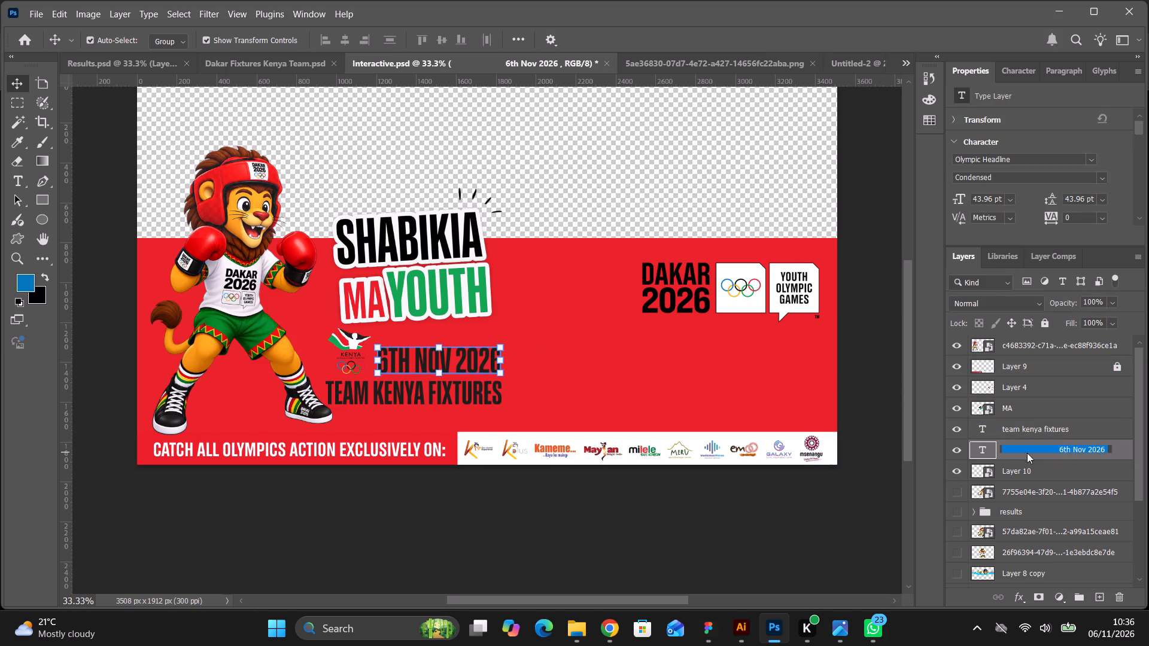
left_click(1123, 456)
double_click(1117, 452)
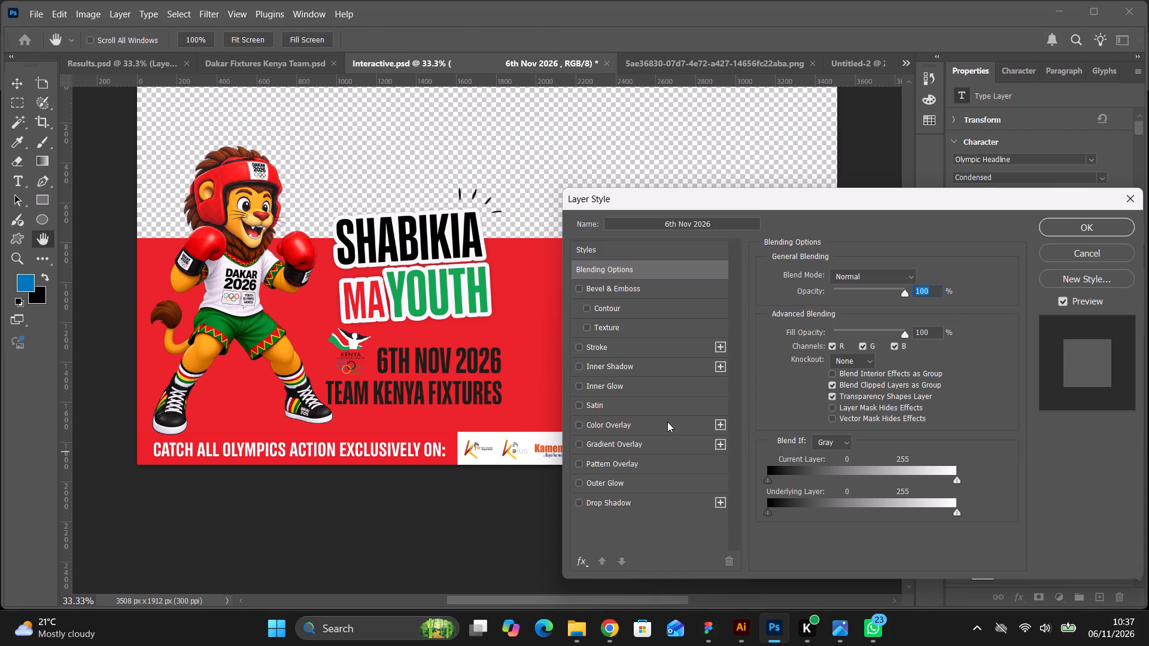
left_click(667, 422)
left_click(920, 280)
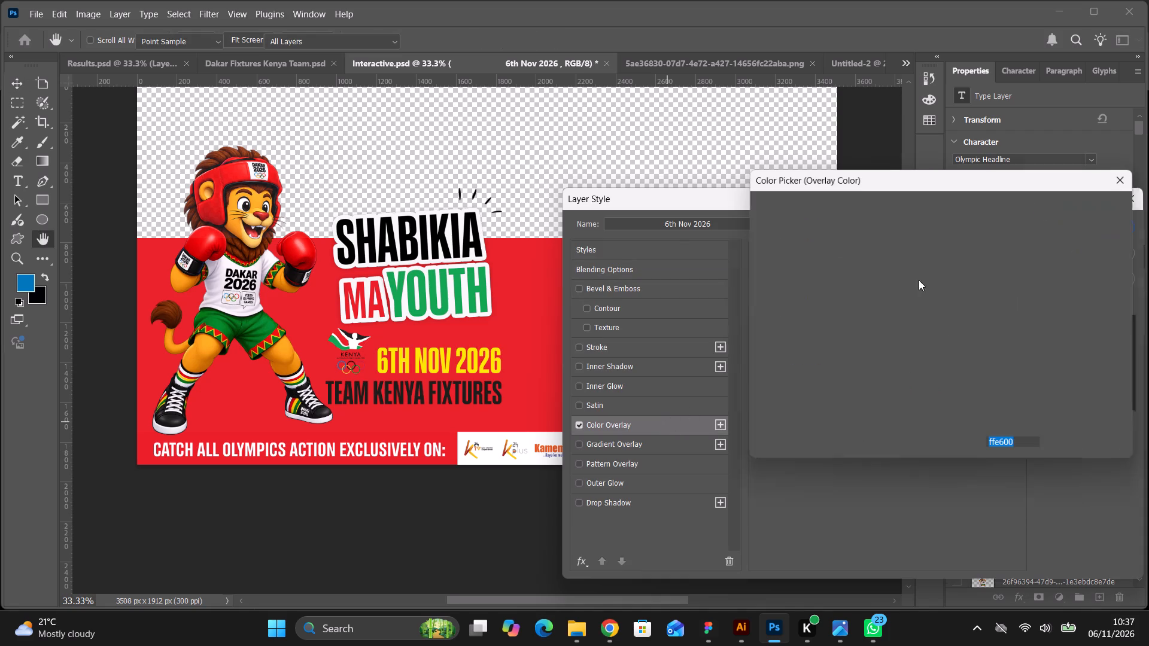
left_click(404, 299)
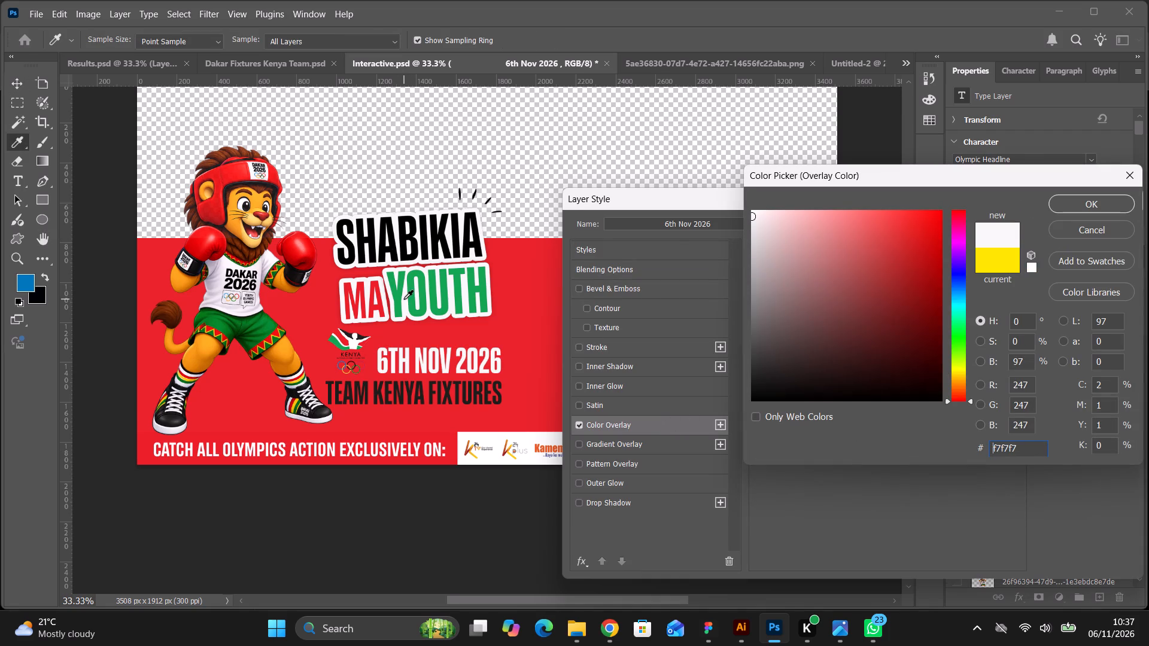
left_click(1091, 207)
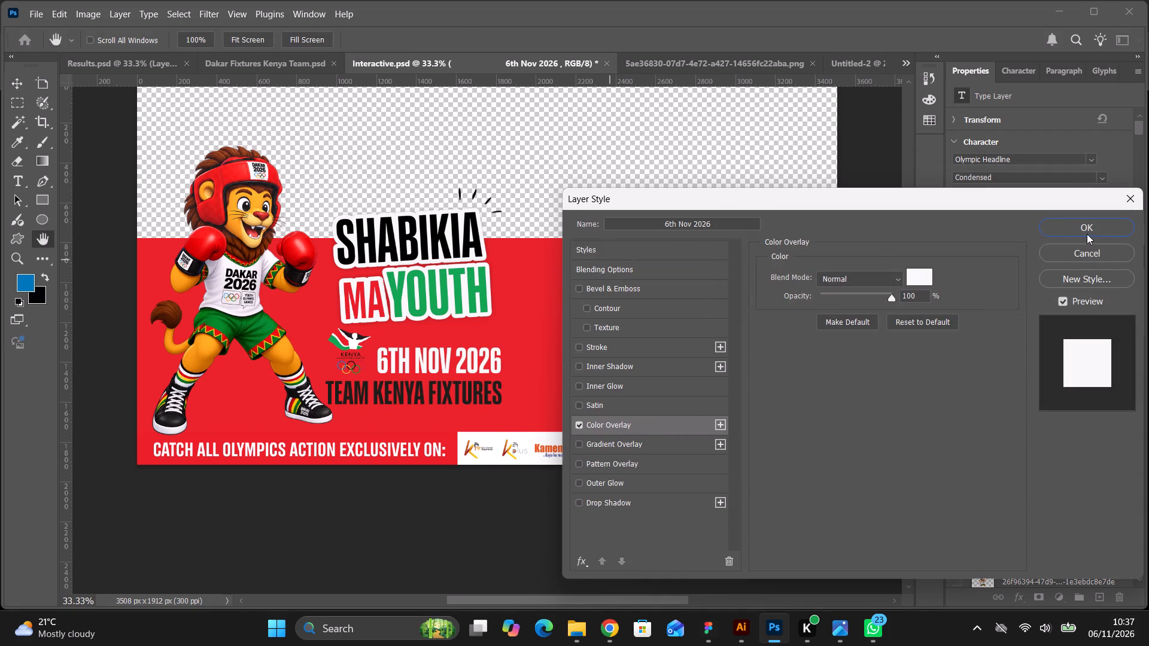
left_click(1087, 234)
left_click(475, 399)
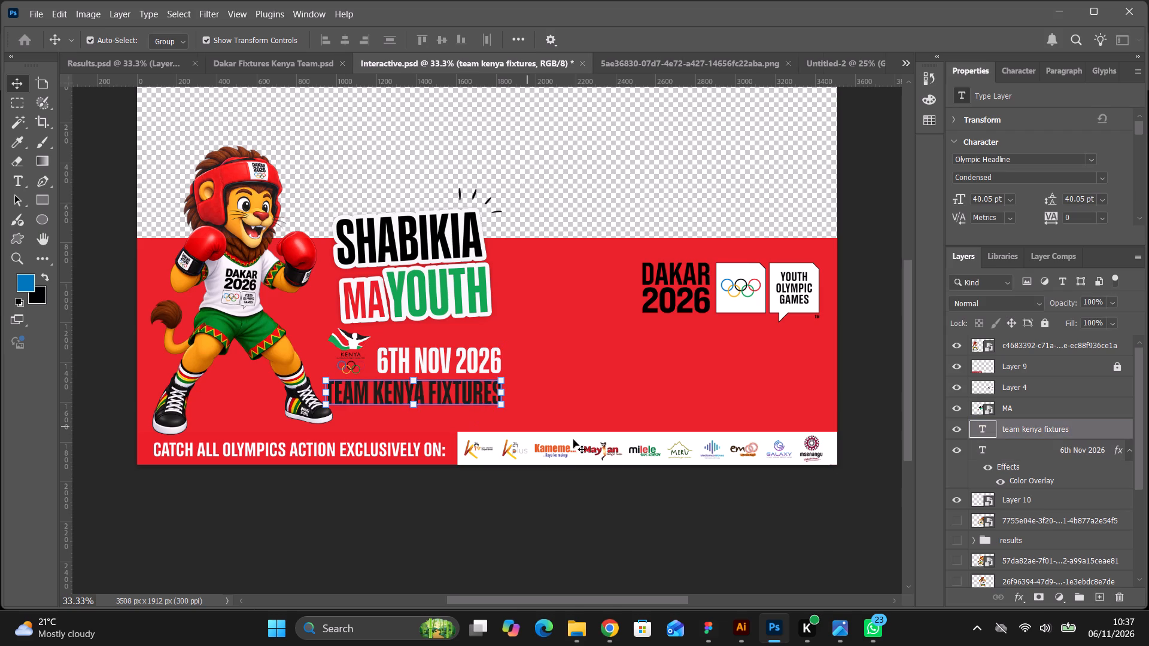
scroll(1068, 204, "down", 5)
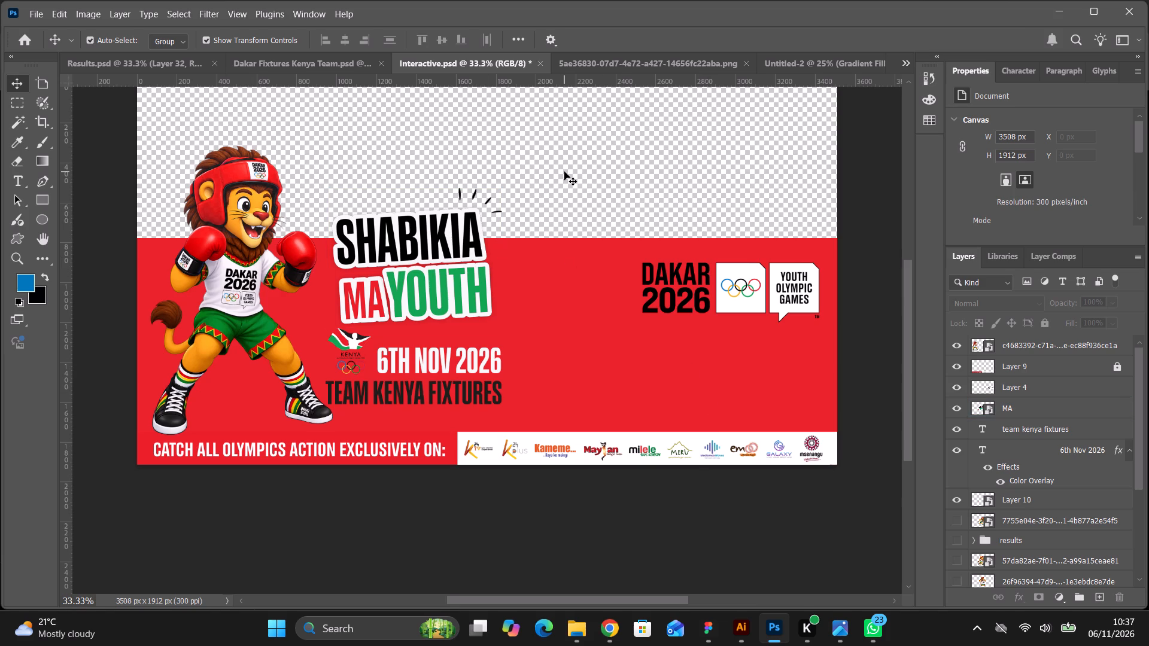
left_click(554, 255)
Move the Kenya emblem right onto the empty red area and shift the date left about 246 px, near the title's left edge.
left_click_drag(348, 342, 562, 344)
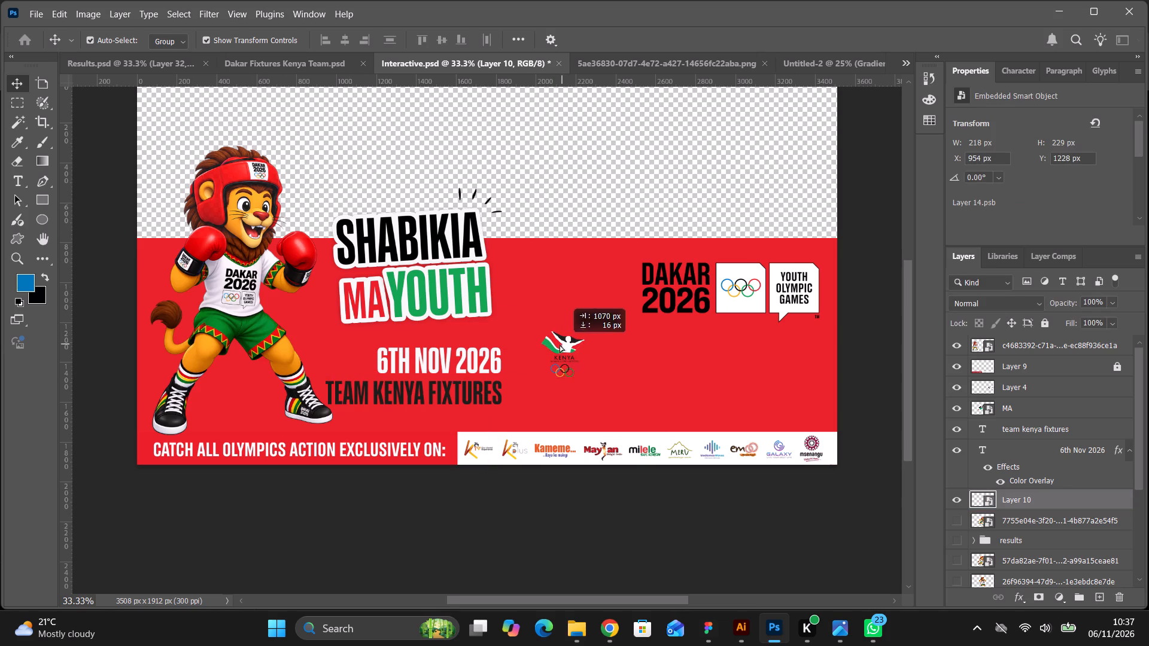
left_click_drag(439, 358, 391, 356)
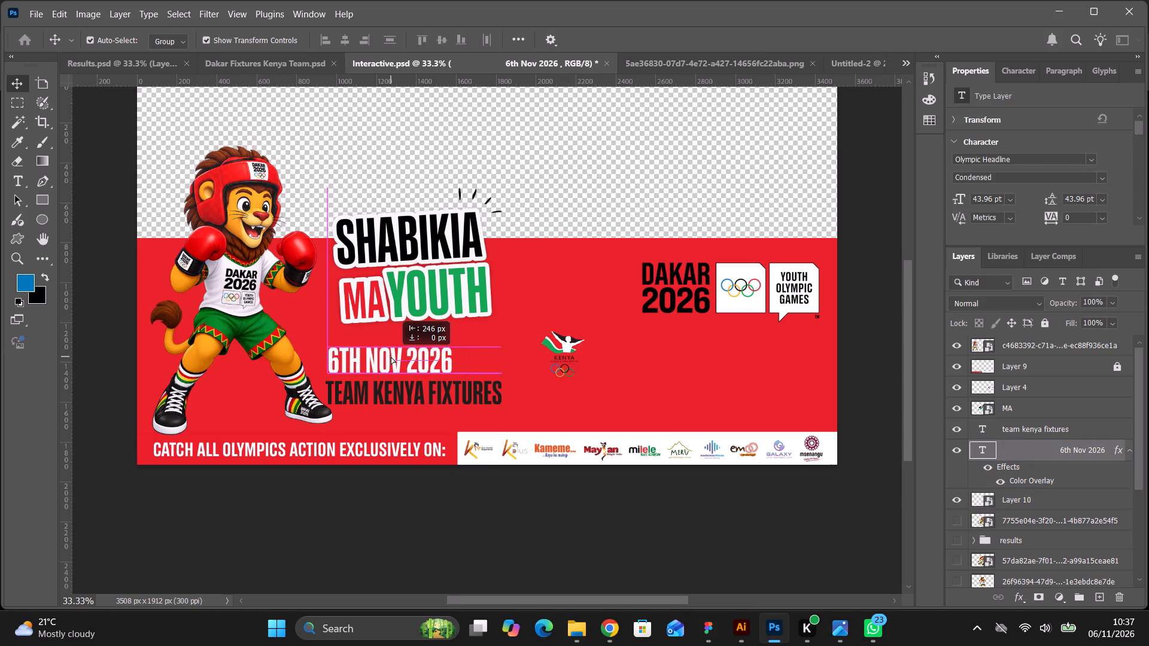
Raise the 6th Nov 2026 date slightly, enlarge it to 52.48 pt and shift it left to start at the Team Kenya Fixtures title's left edge.
left_click_drag(391, 356, 390, 356)
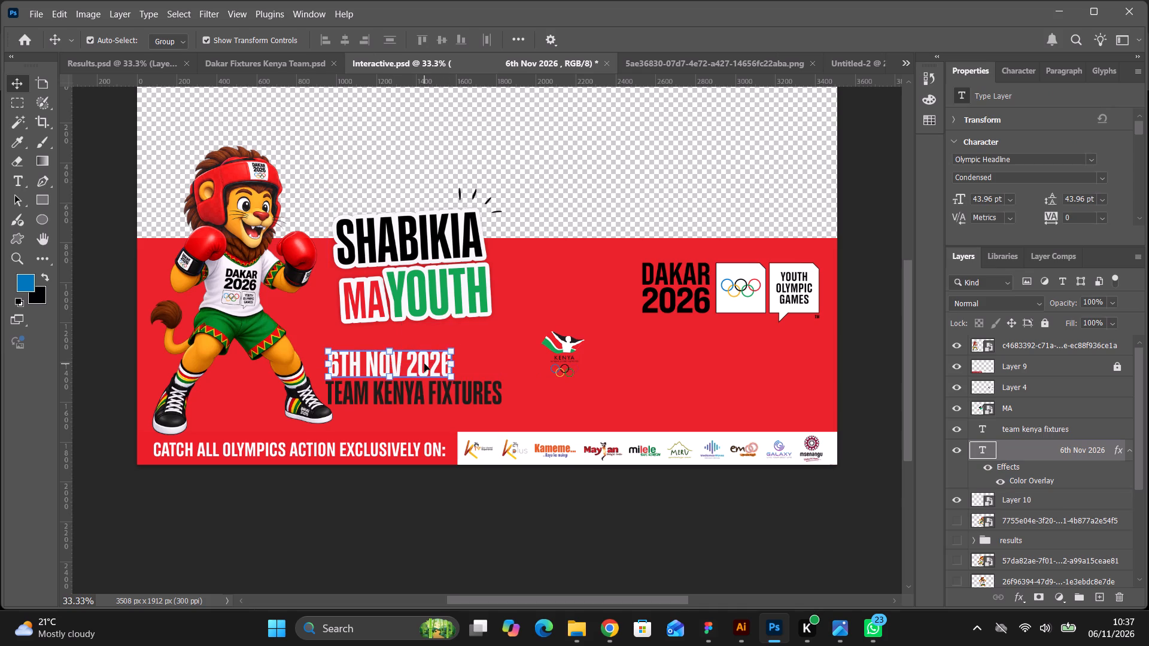
left_click_drag(424, 364, 424, 357)
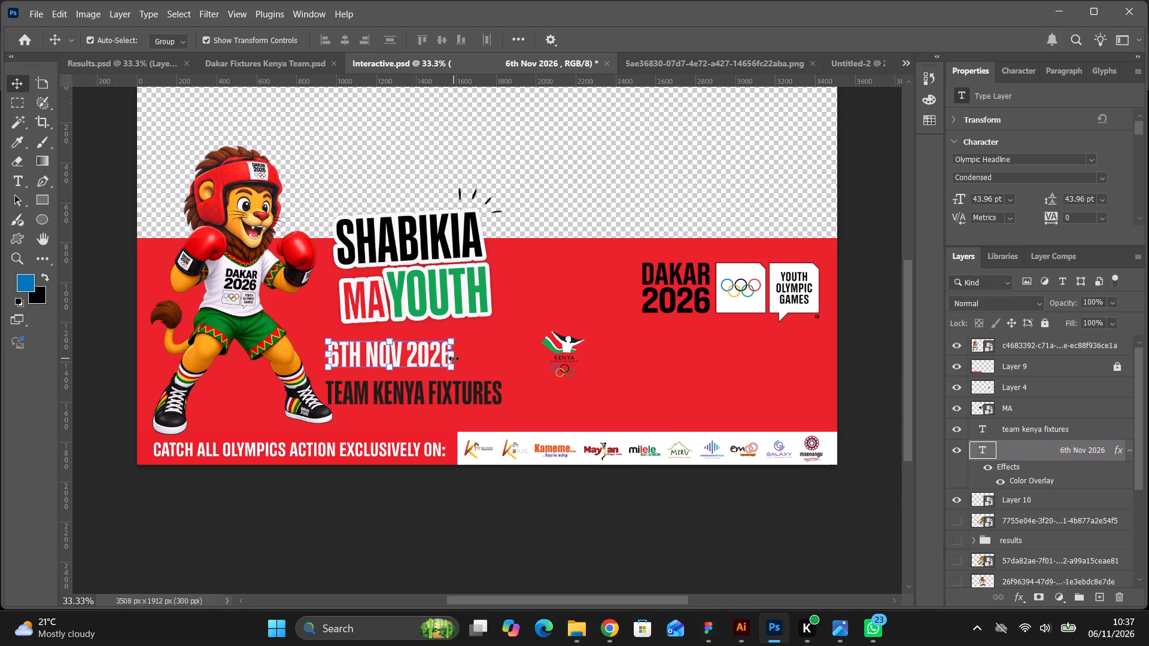
left_click_drag(454, 358, 498, 349)
double_click(372, 353)
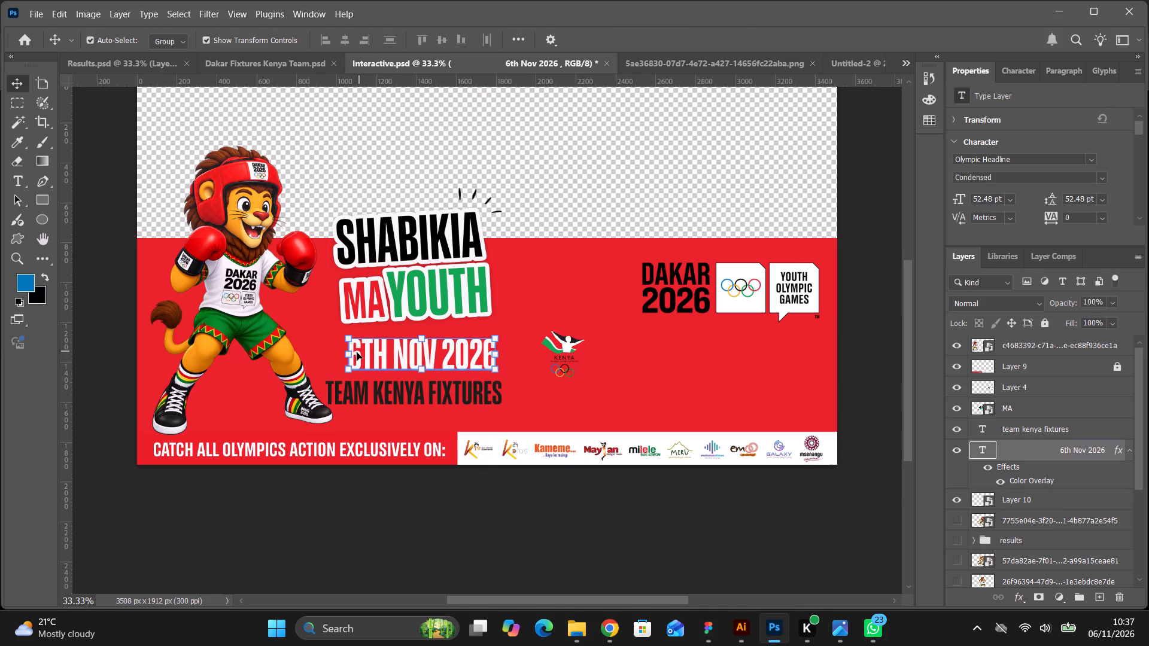
left_click_drag(349, 352, 339, 353)
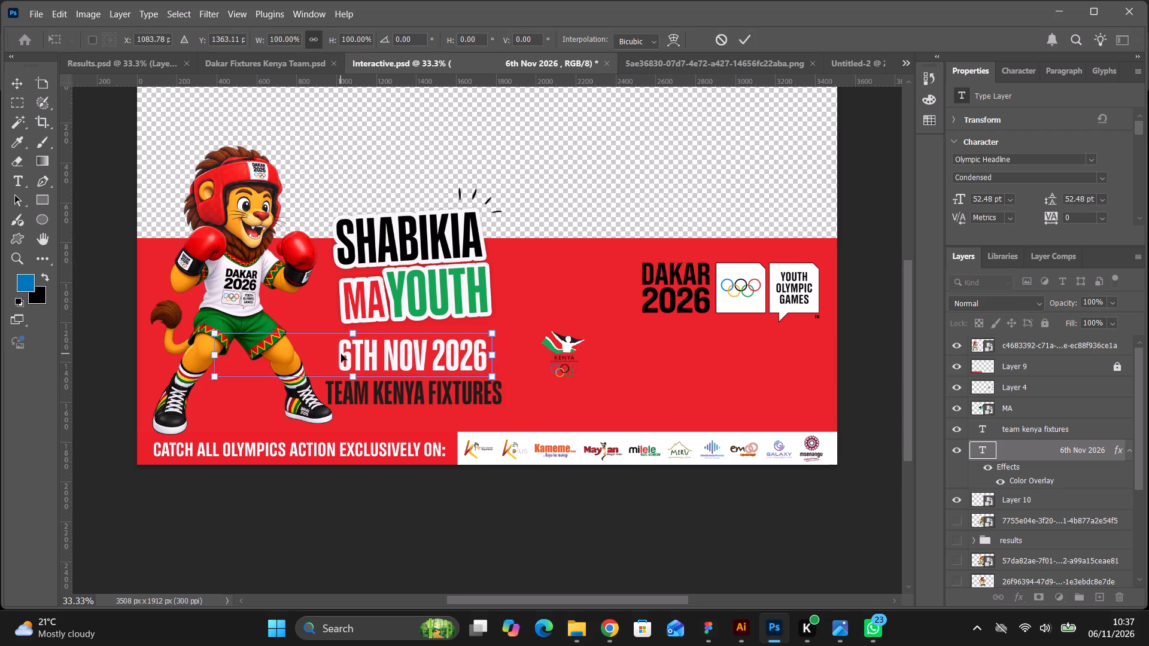
double_click(333, 356)
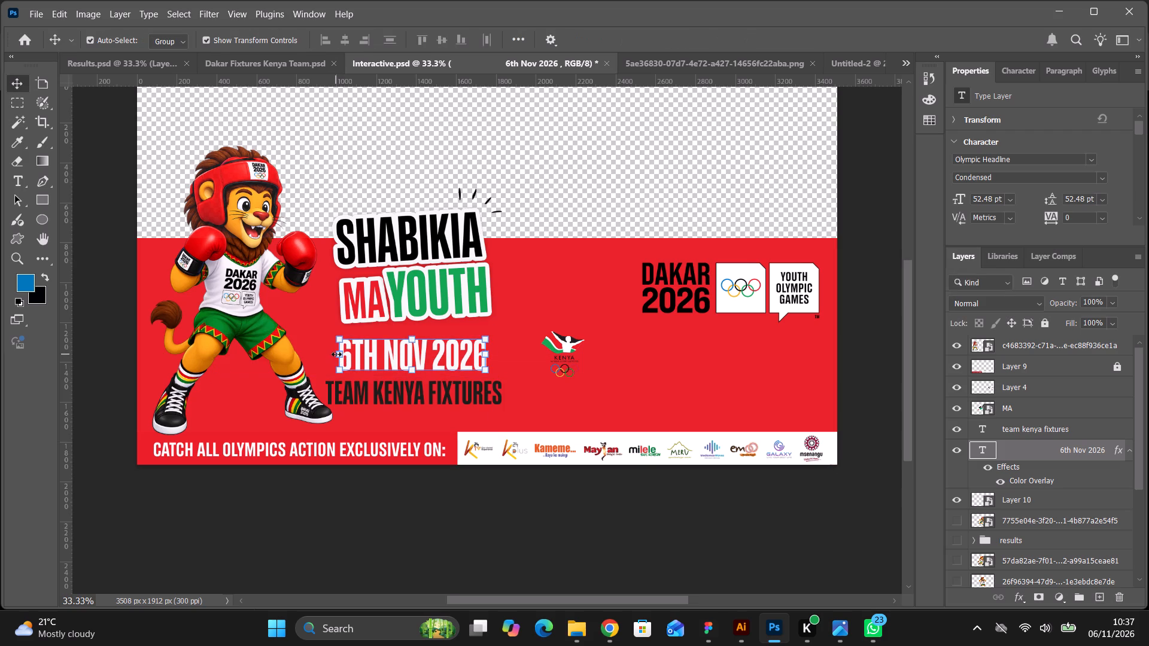
left_click_drag(341, 340, 326, 342)
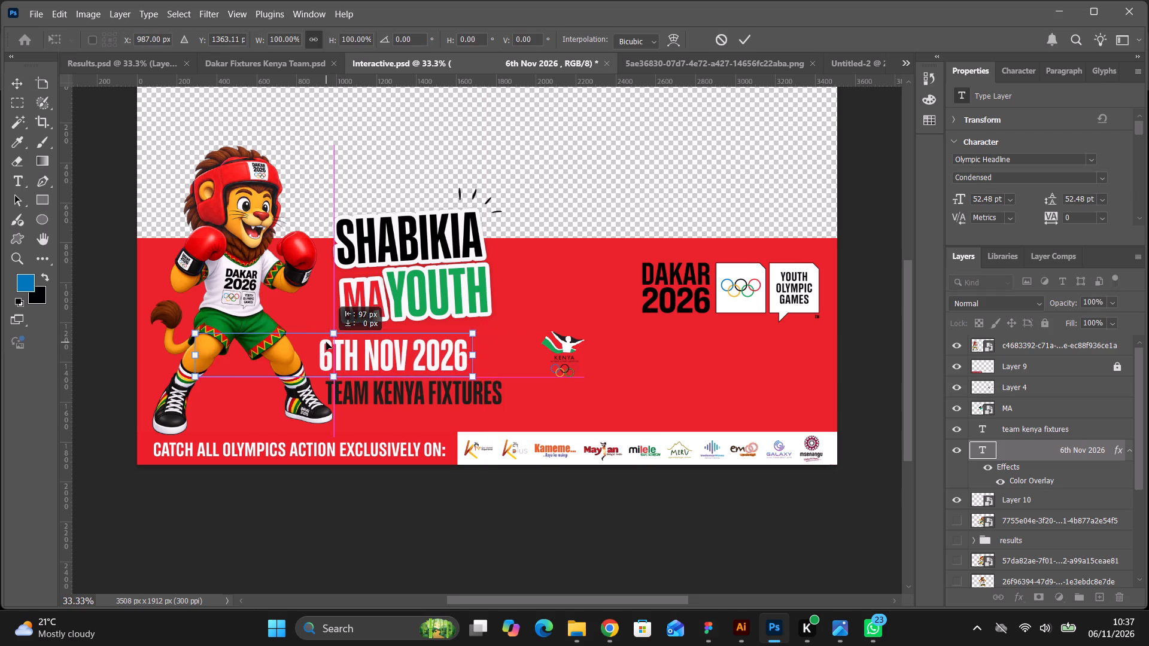
left_click_drag(326, 342, 328, 343)
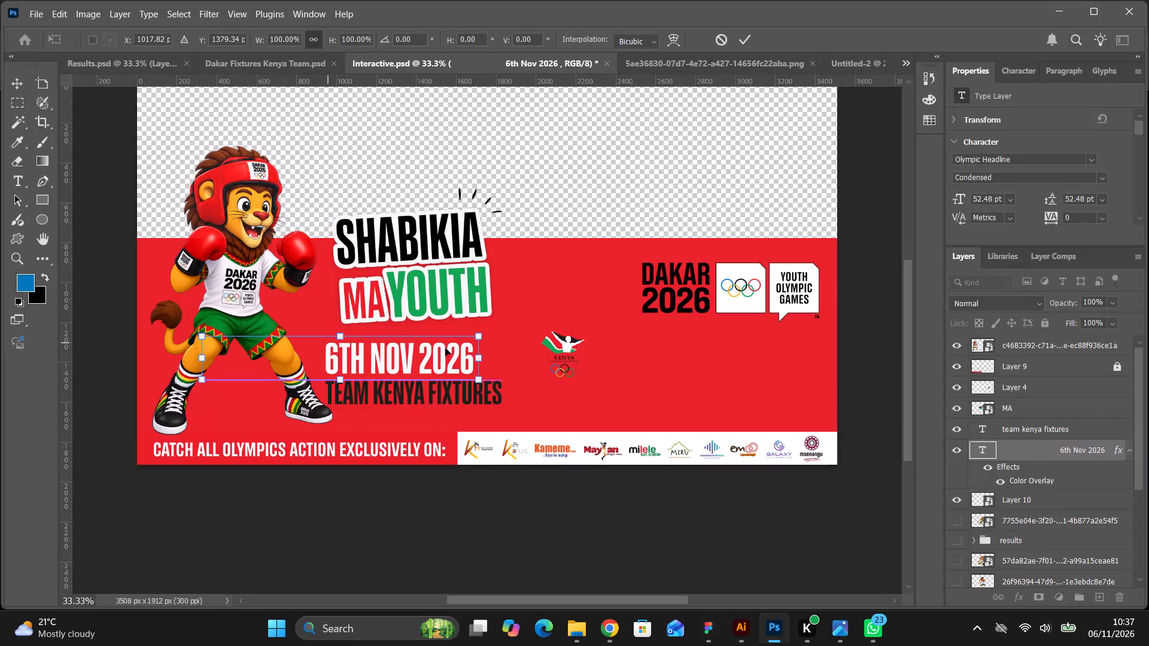
Enlarge the 6th Nov 2026 date to 64.45 pt, matching the title's width, and nudge it up to leave a gap above the title.
left_click_drag(476, 361, 499, 353)
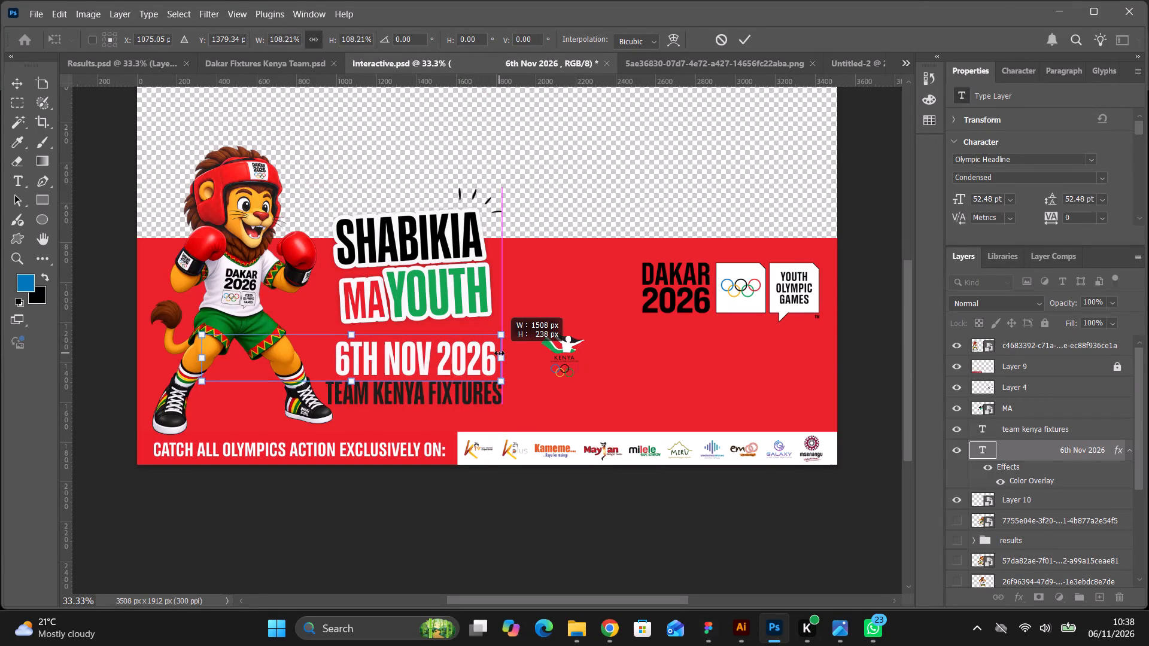
left_click_drag(499, 353, 507, 351)
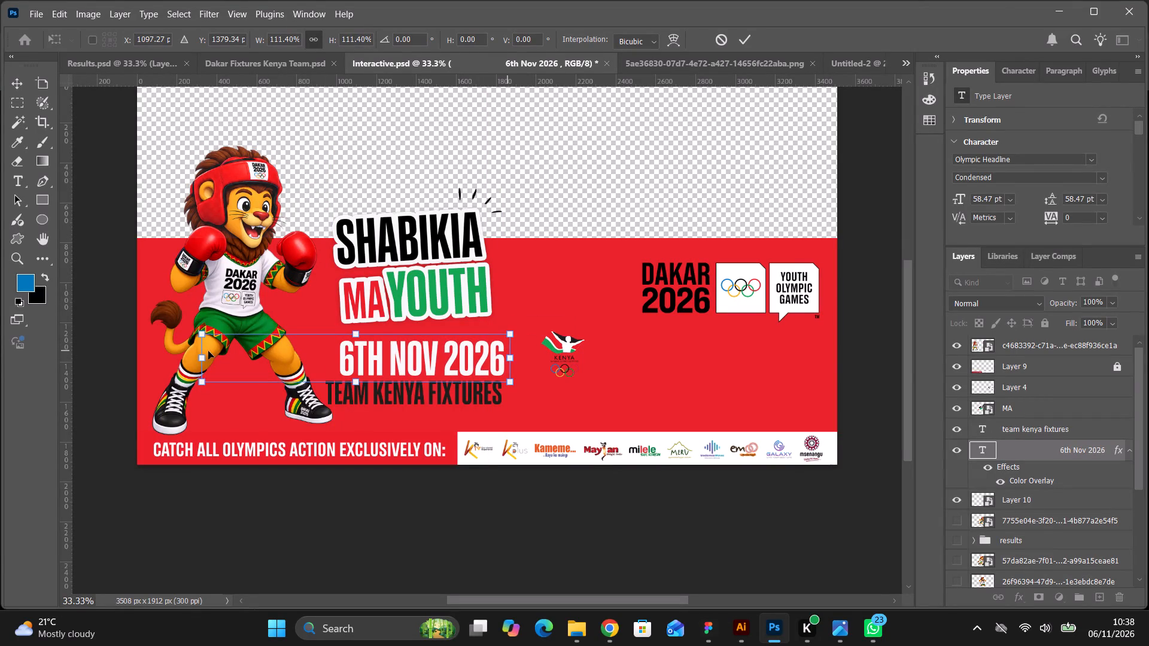
left_click_drag(203, 358, 175, 353)
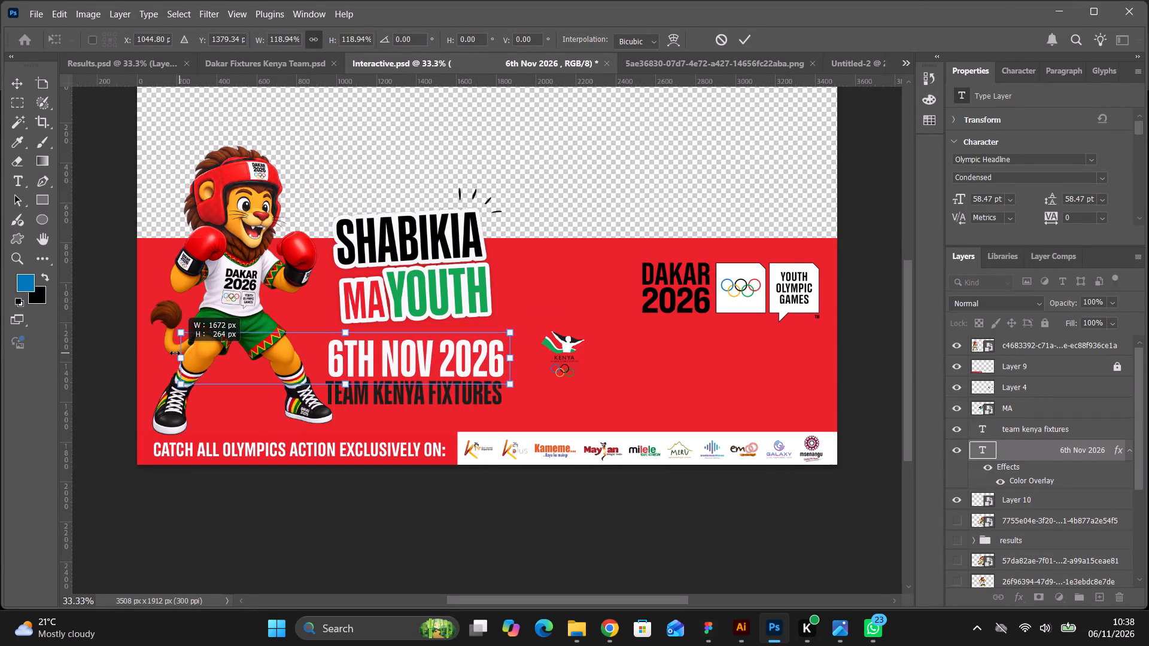
left_click_drag(175, 353, 172, 352)
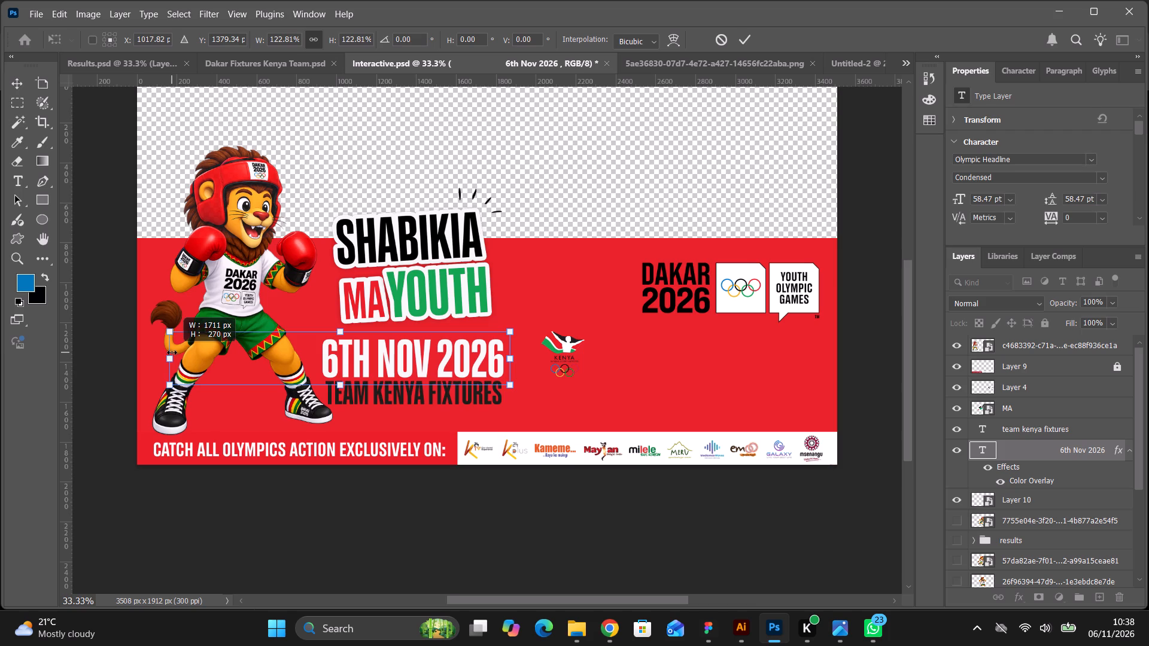
left_click(744, 35)
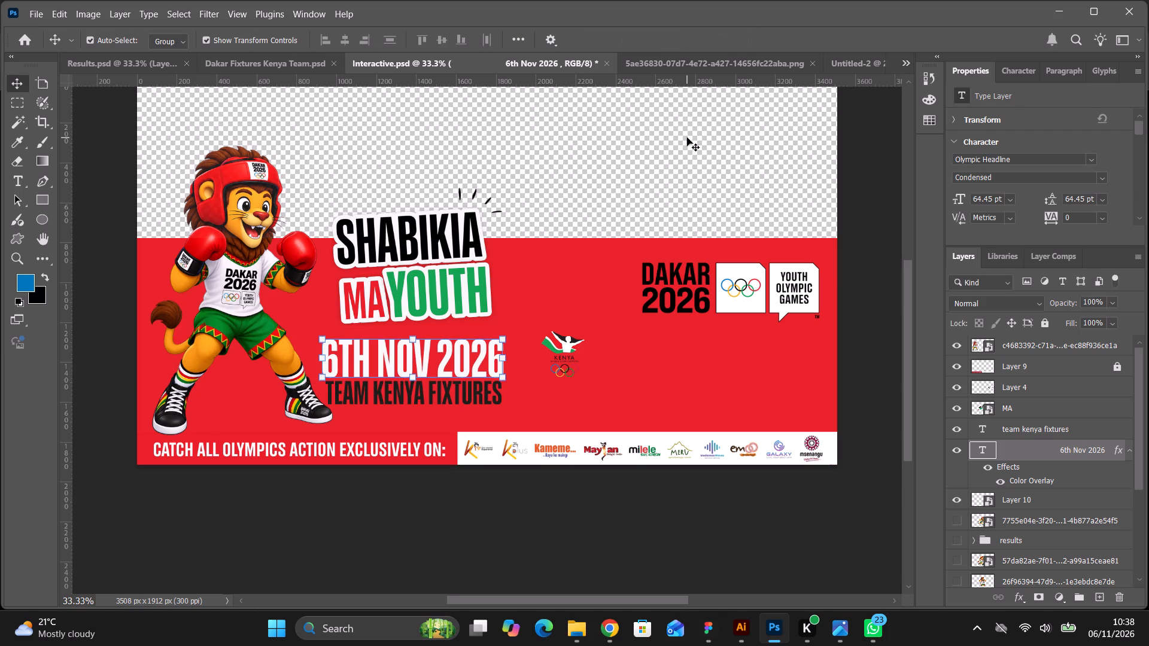
key("Up")
key("Up")
key("Up")
key("Up")
key("Up")
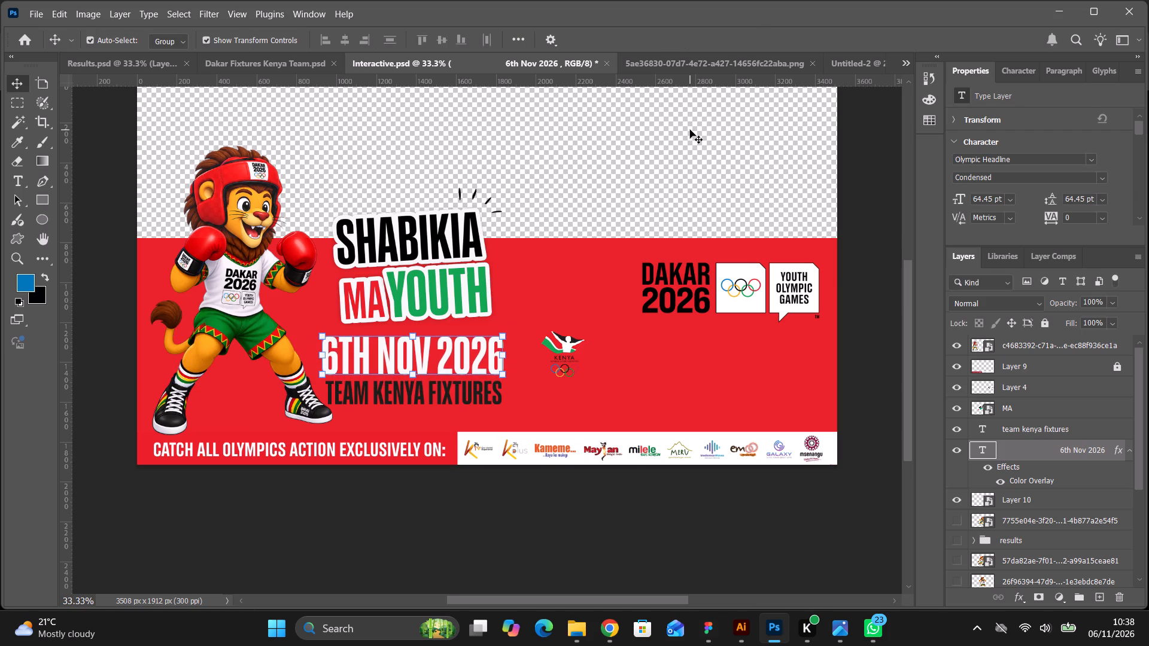
key("Up")
left_click(684, 135)
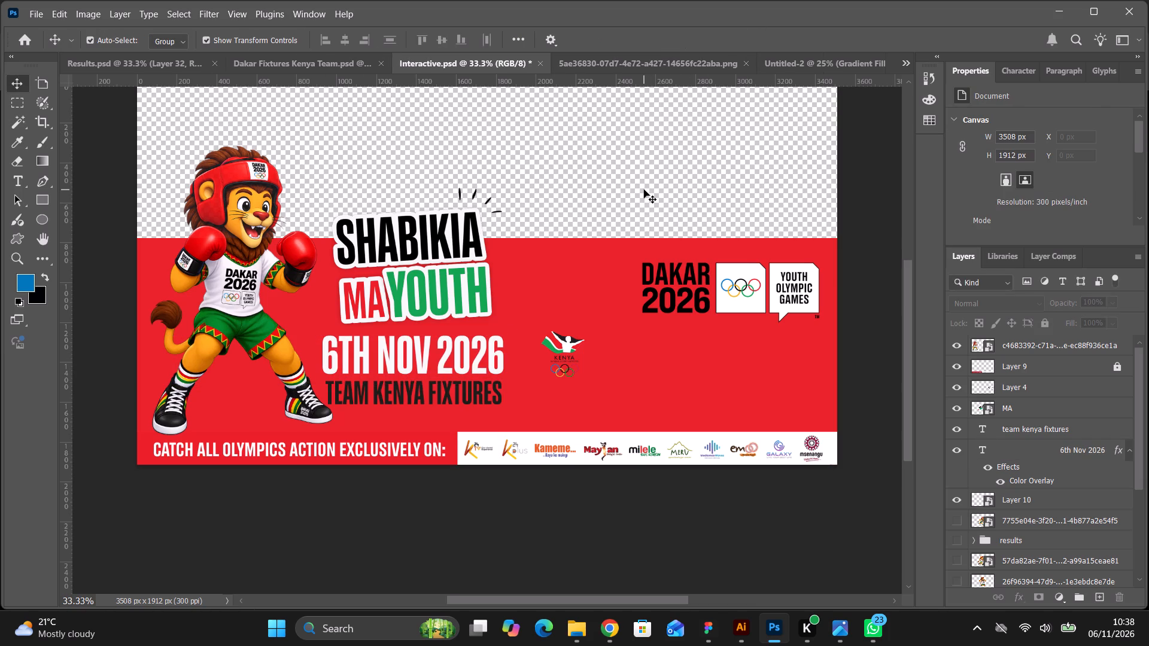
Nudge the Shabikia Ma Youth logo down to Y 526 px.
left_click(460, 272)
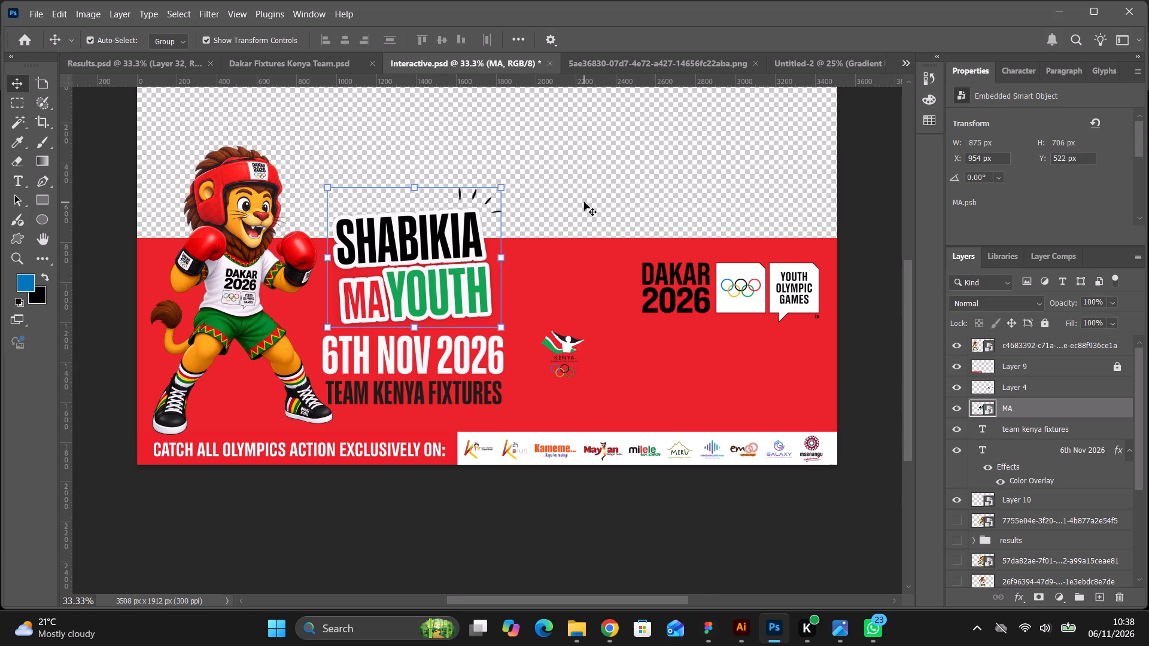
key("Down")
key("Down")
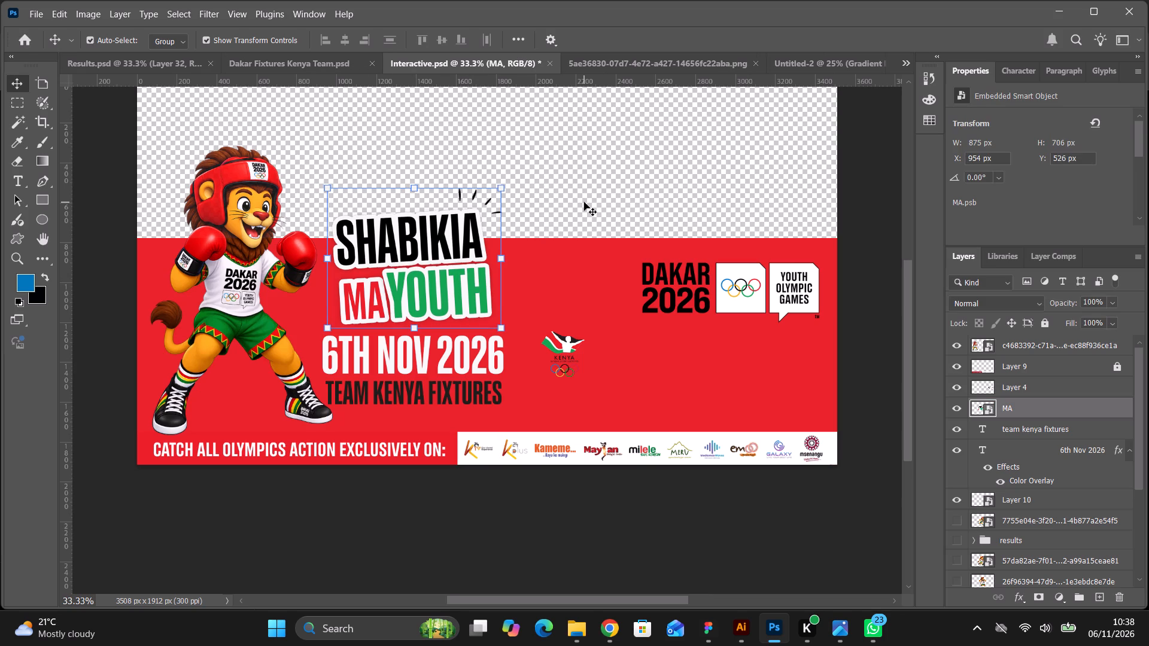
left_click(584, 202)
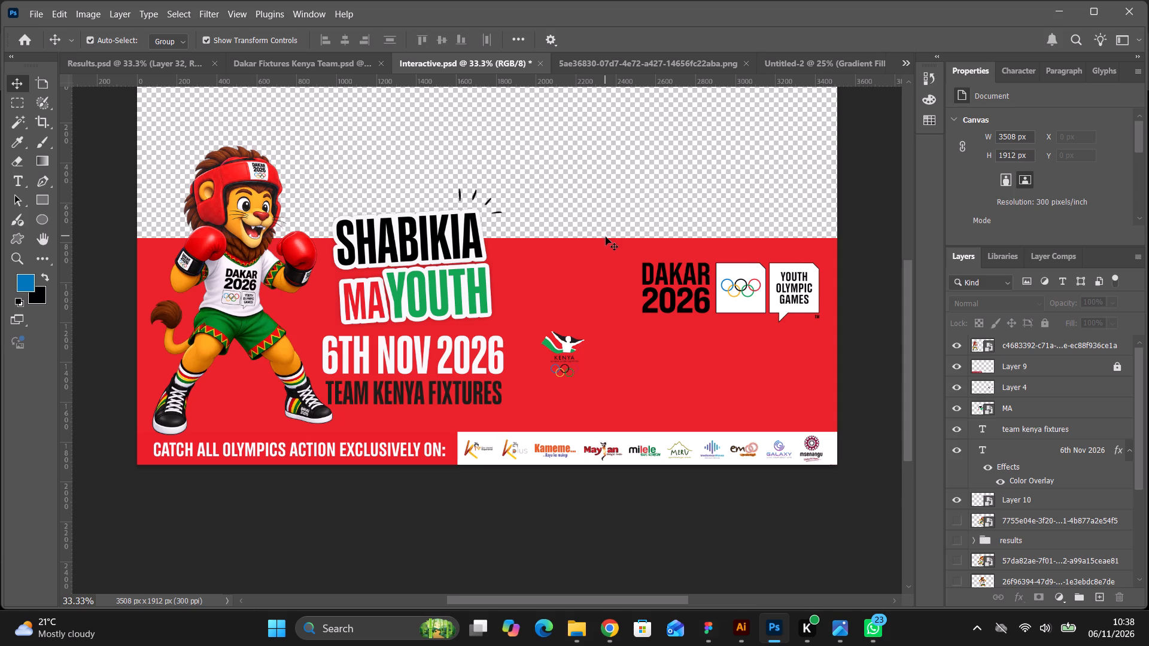
Slide the Dakar 2026 logos left and move the Shabikia Ma Youth logo to the banner's far right at X 2546, Y 422 px.
left_click_drag(606, 239, 813, 315)
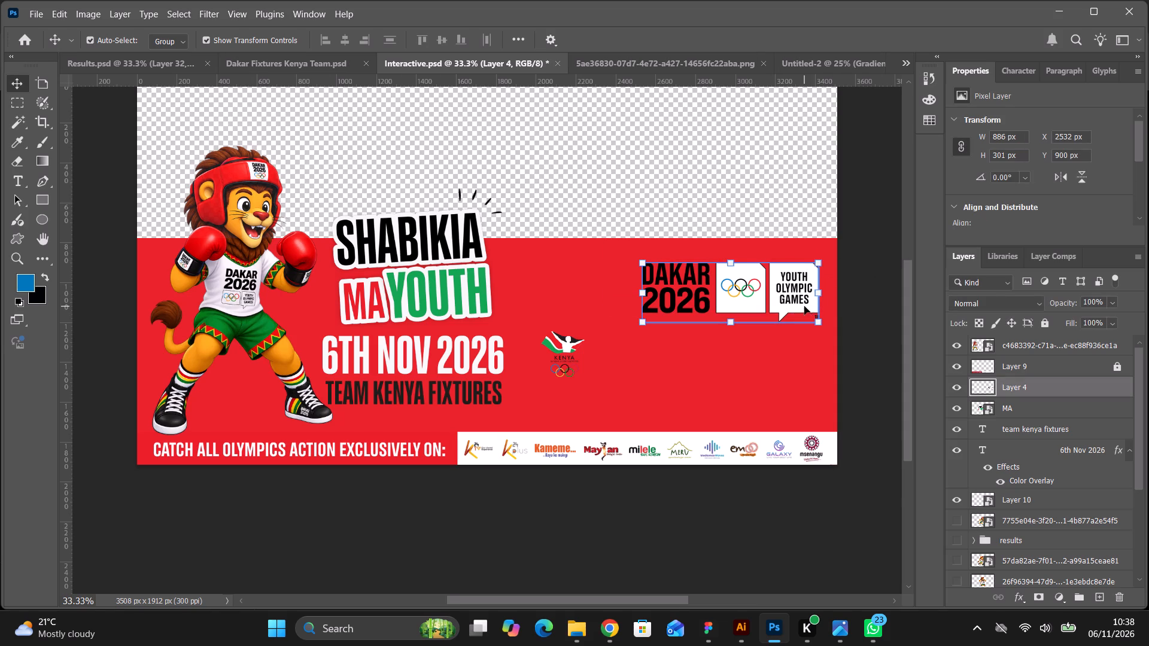
left_click_drag(755, 292, 755, 292)
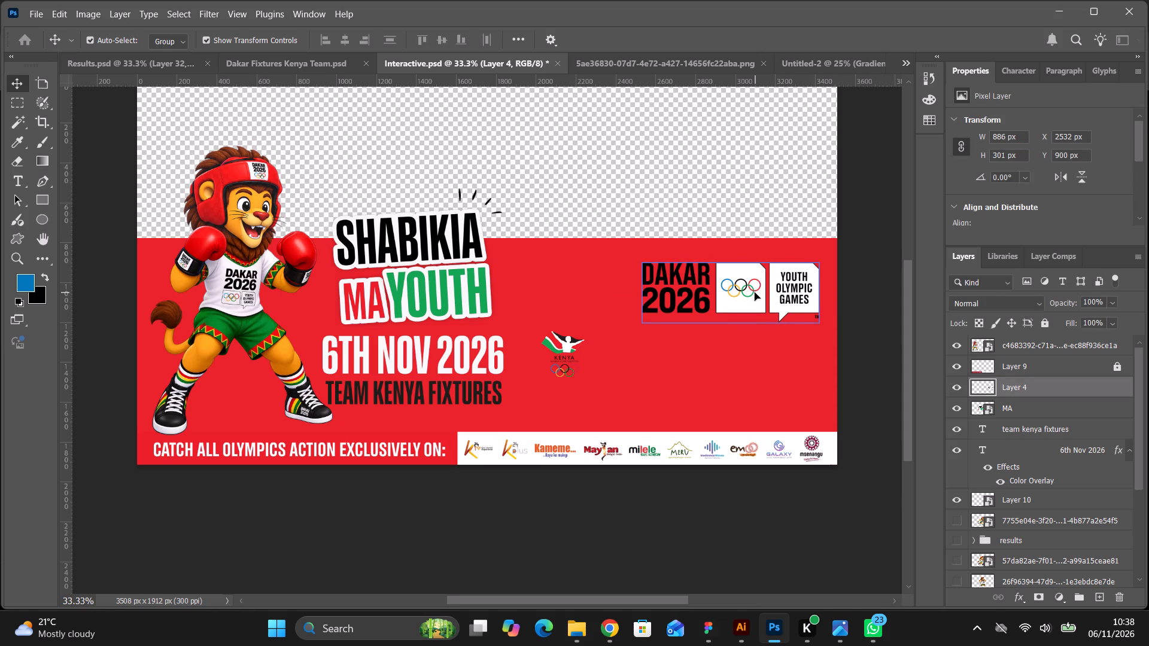
left_click_drag(755, 292, 668, 291)
left_click_drag(436, 241, 718, 217)
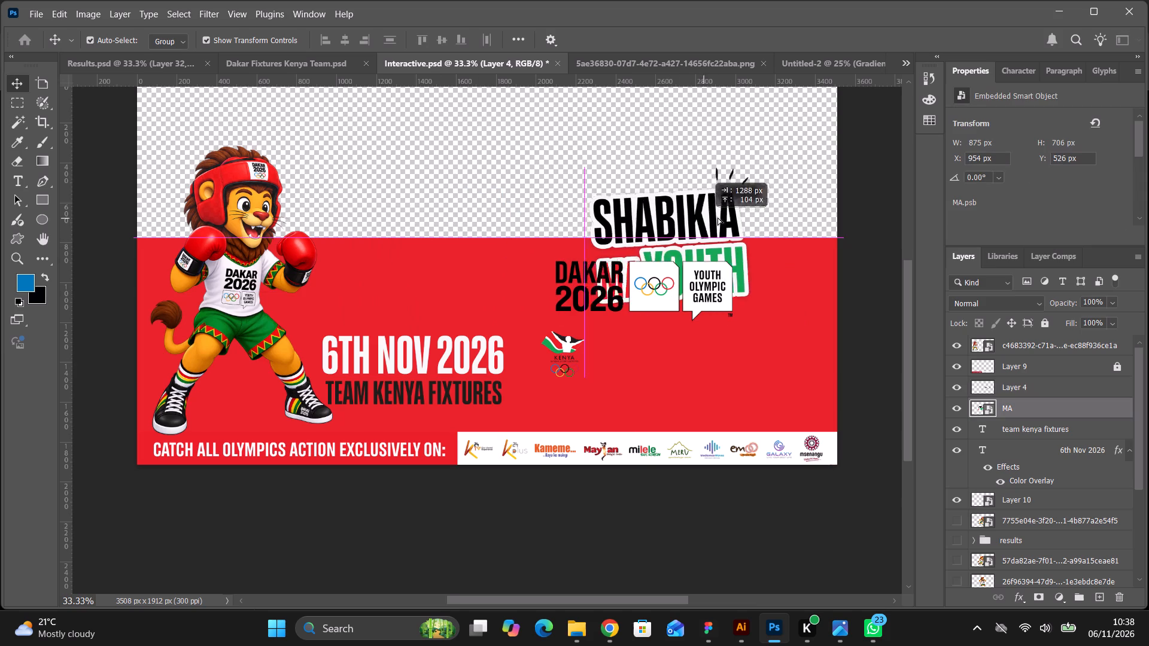
left_click_drag(718, 217, 755, 217)
Move the Dakar 2026 logos directly above the date beside the mascot, at X 948, Y 933 px.
left_click_drag(585, 277, 367, 263)
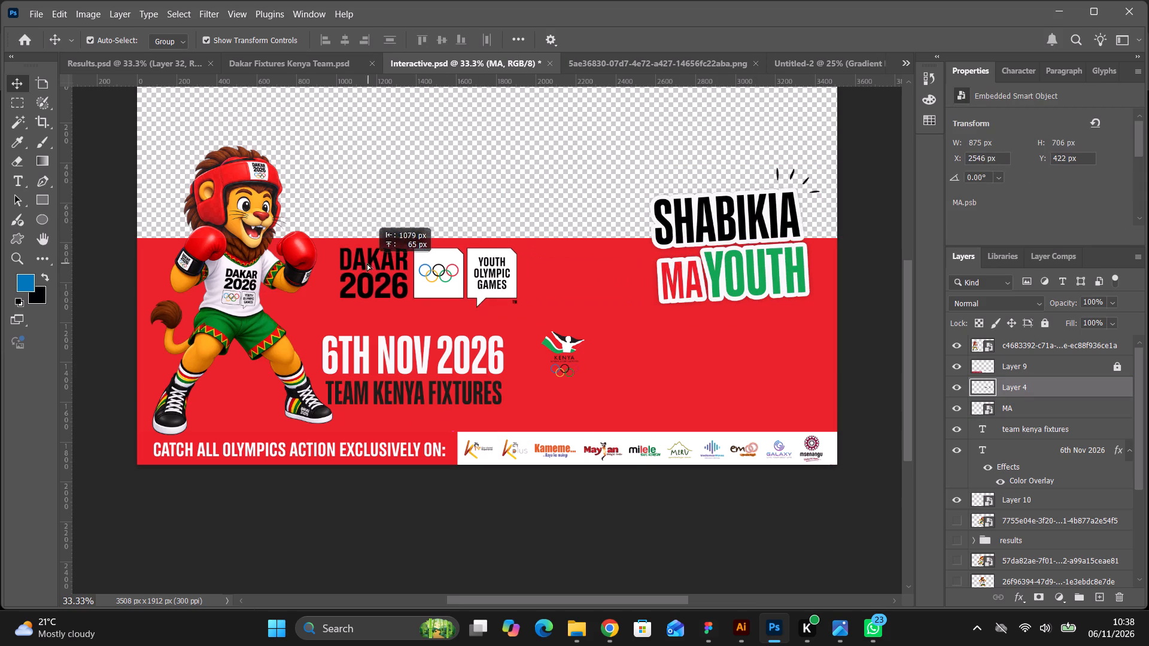
left_click_drag(367, 263, 355, 273)
key("Down")
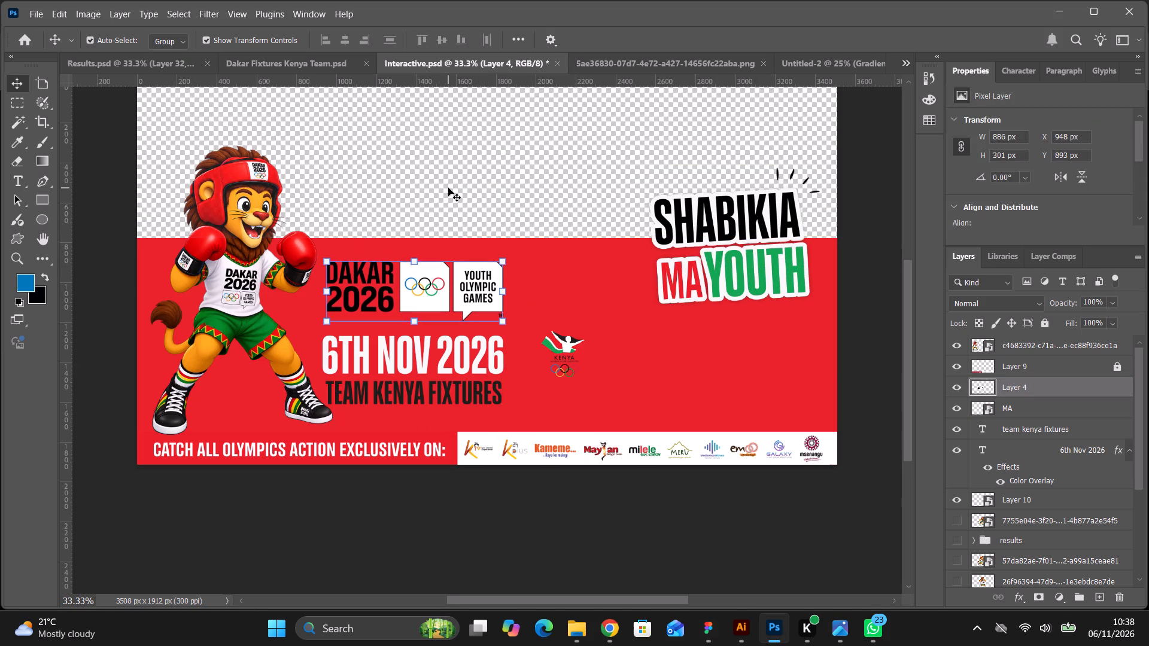
key("Down")
key("Down")
key("Down")
key("Down")
key("Down")
key("Down")
key("Down")
key("Down")
key("Down")
key("Down")
key("Down")
key("Down")
key("Down")
key("Down")
key("Down")
key("Down")
key("Down")
key("Down")
key("Down")
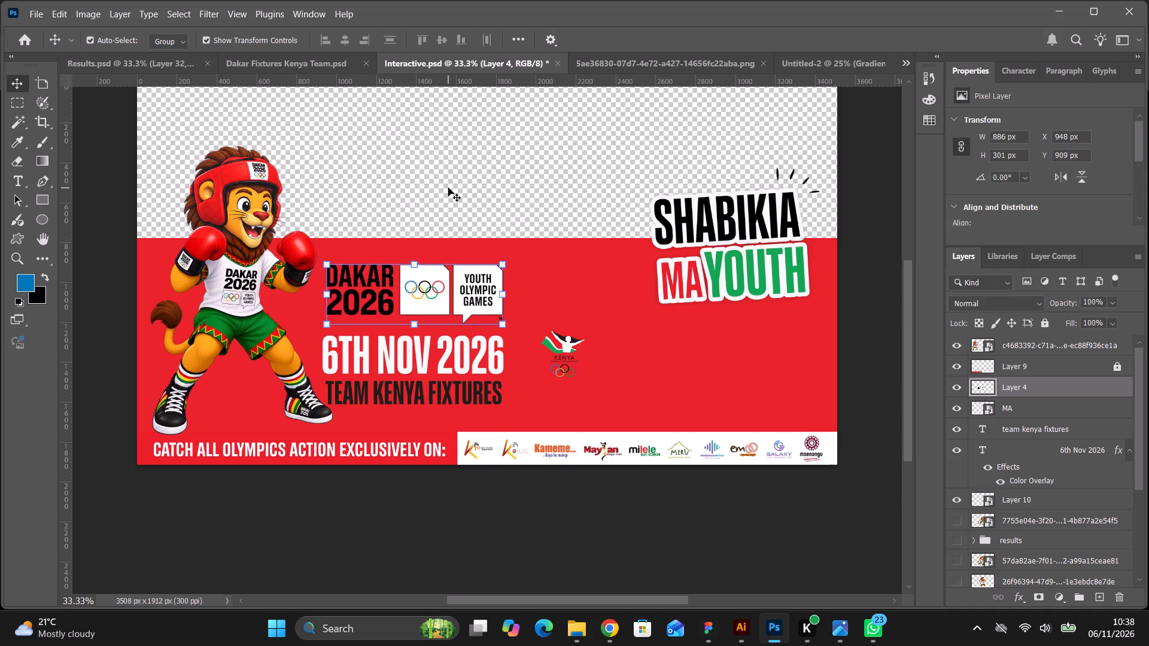
key("Down")
key("Down")
key("Down")
key("Down")
key("Down")
key("Down")
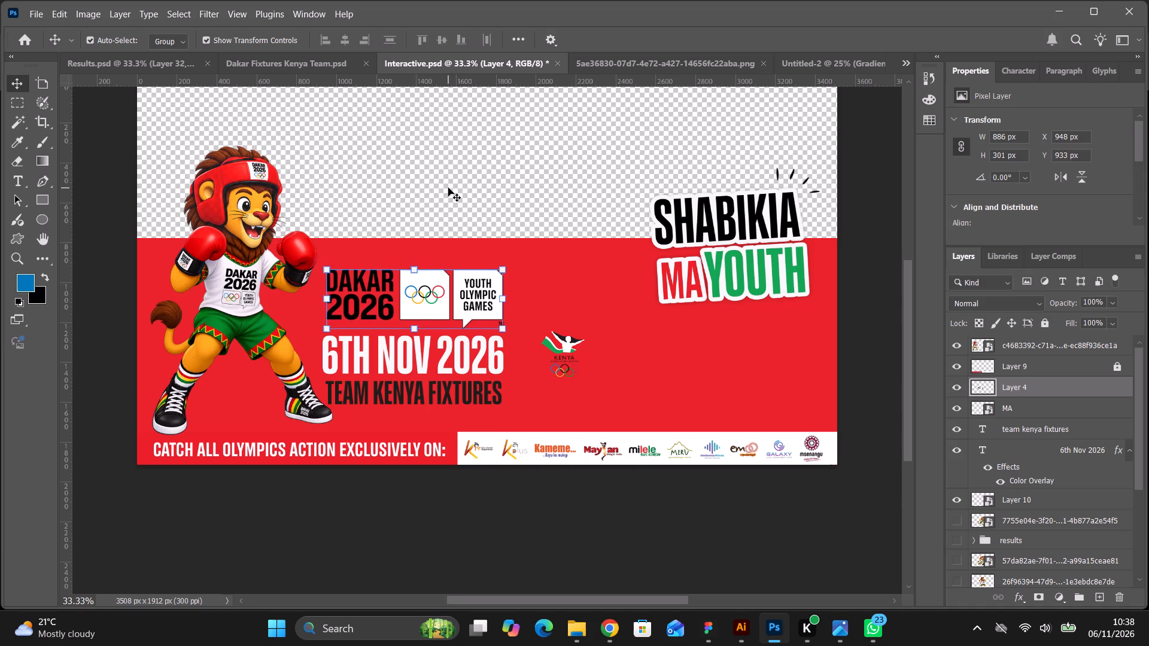
left_click(448, 188)
Nudge the Dakar 2026 logos, the date and the Team Kenya Fixtures title up slightly together as one block.
left_click_drag(338, 235, 487, 382)
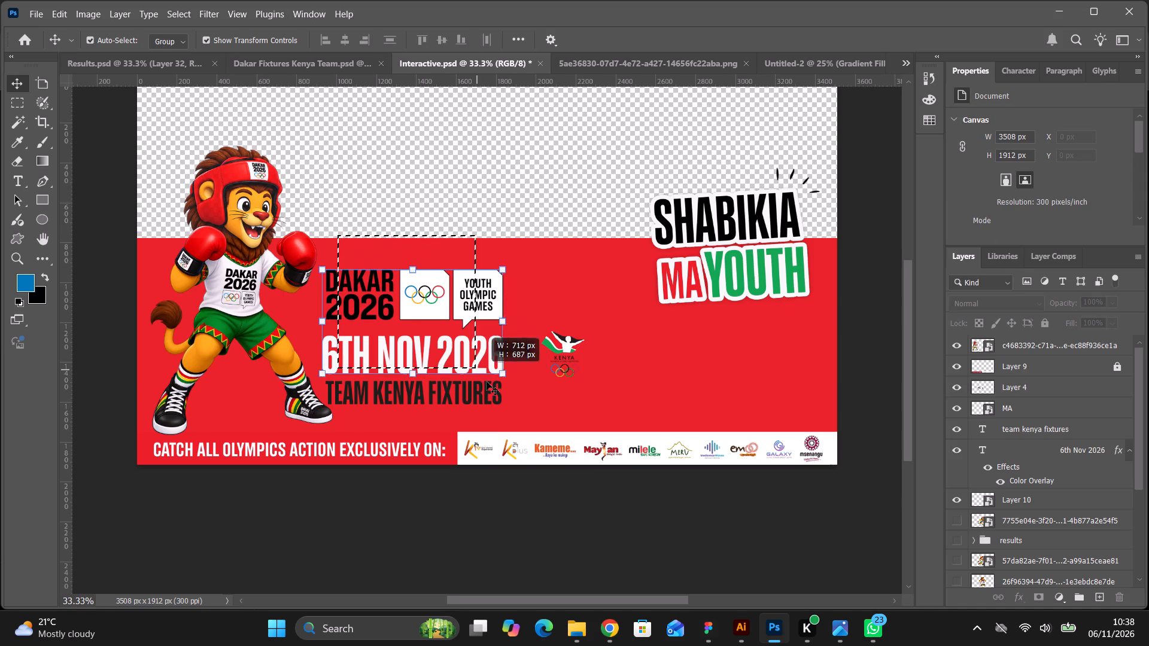
left_click_drag(487, 382, 496, 399)
key("Up")
key("Up")
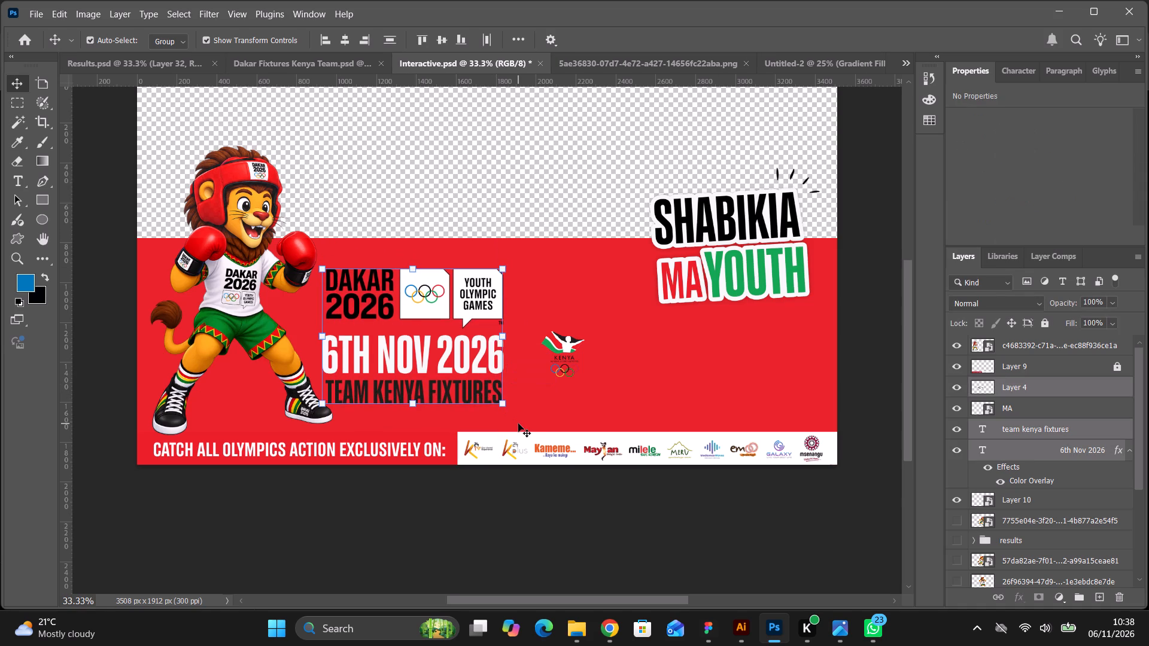
key("Up")
key("Up")
key("Up")
key("Up")
key("Down")
key("Down")
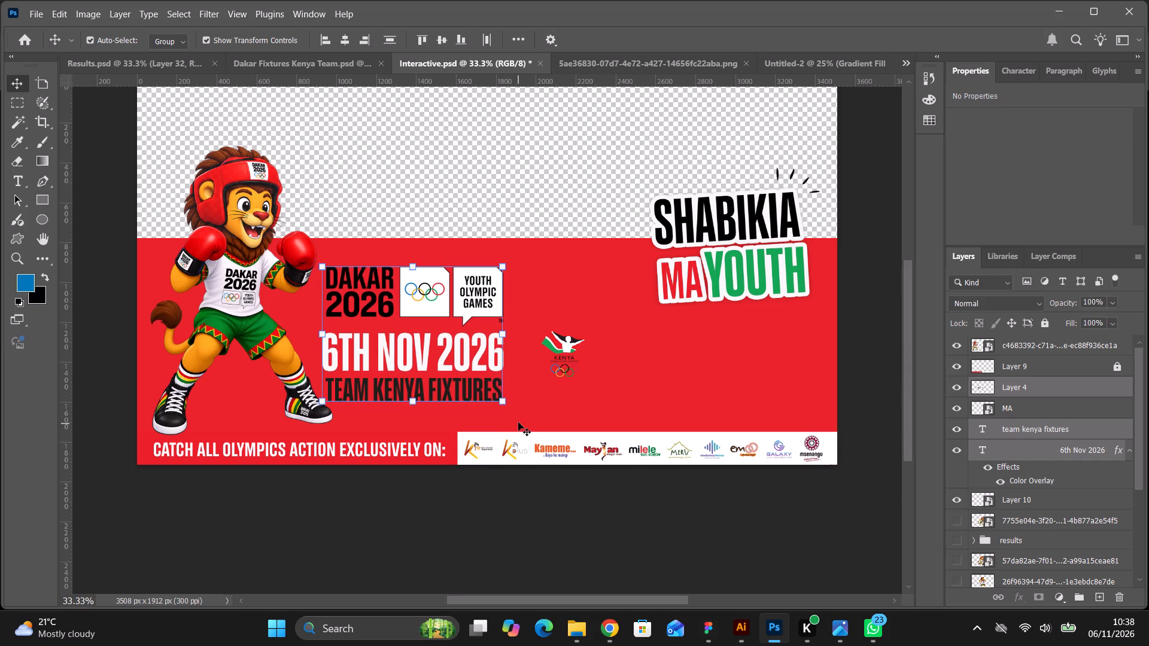
left_click(557, 245)
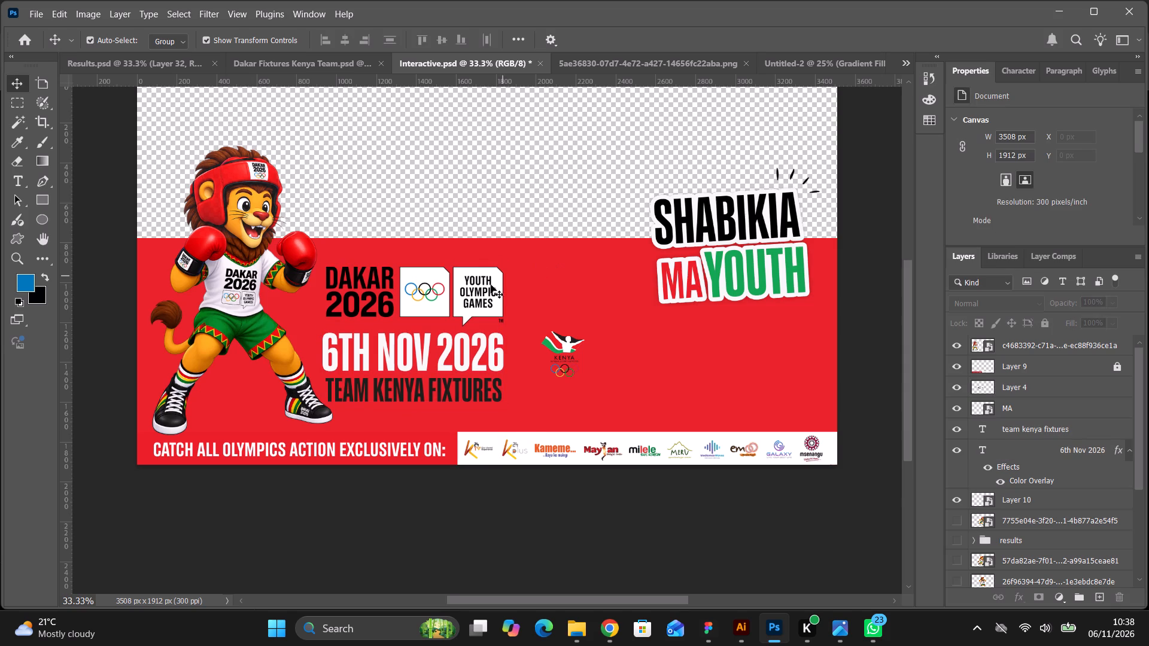
Enlarge the Team Kenya Fixtures title leftward to 40.96 pt to match the date's left edge, and nudge it slightly right.
left_click(477, 354)
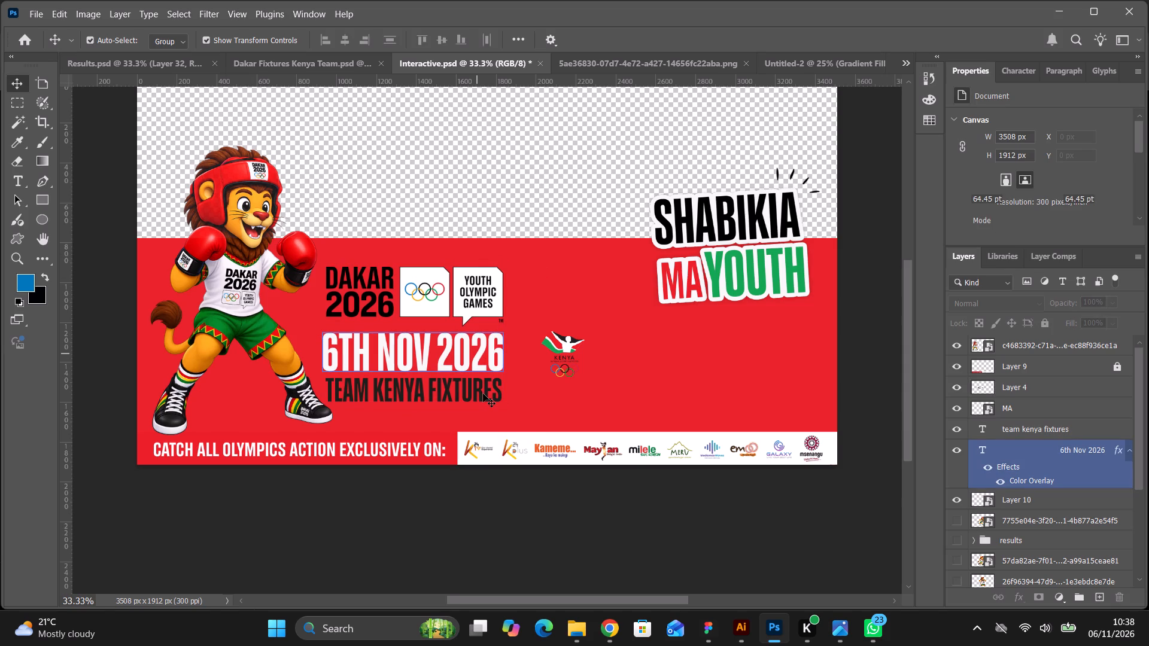
left_click(483, 394, "shift")
left_click(555, 392)
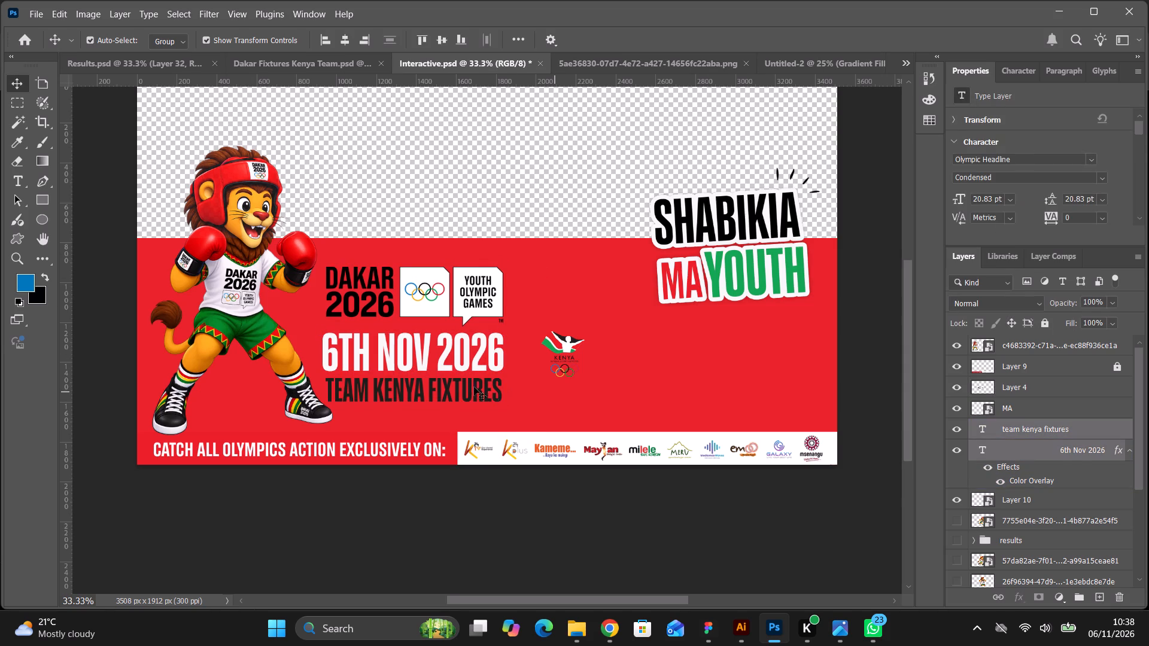
left_click(469, 387)
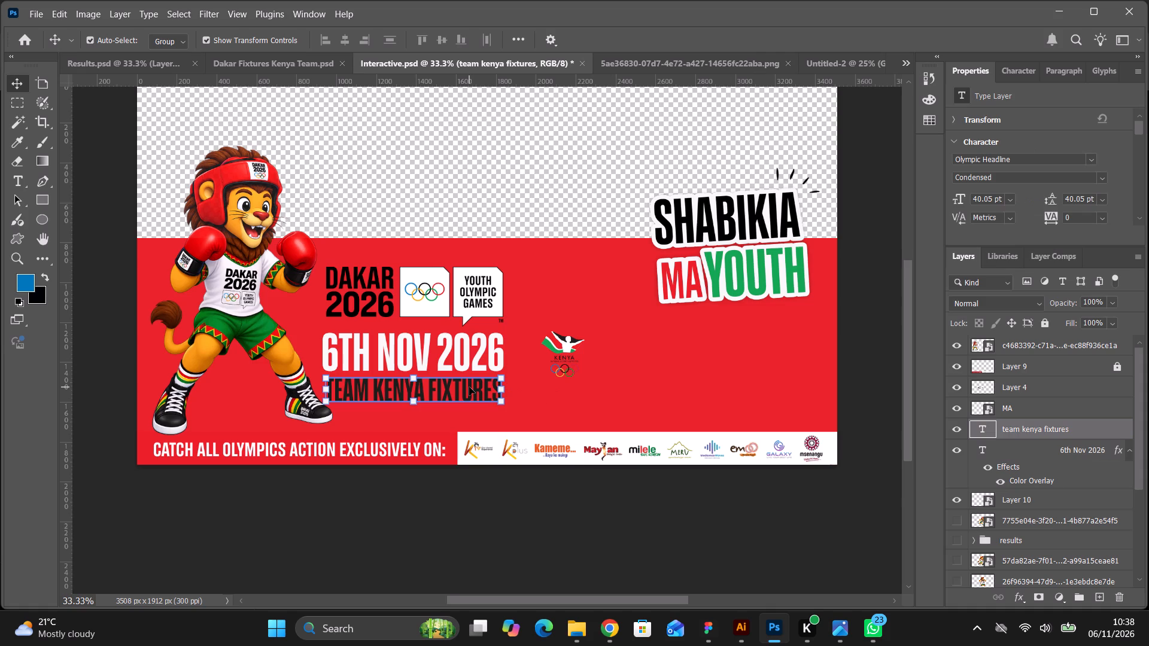
left_click(327, 389)
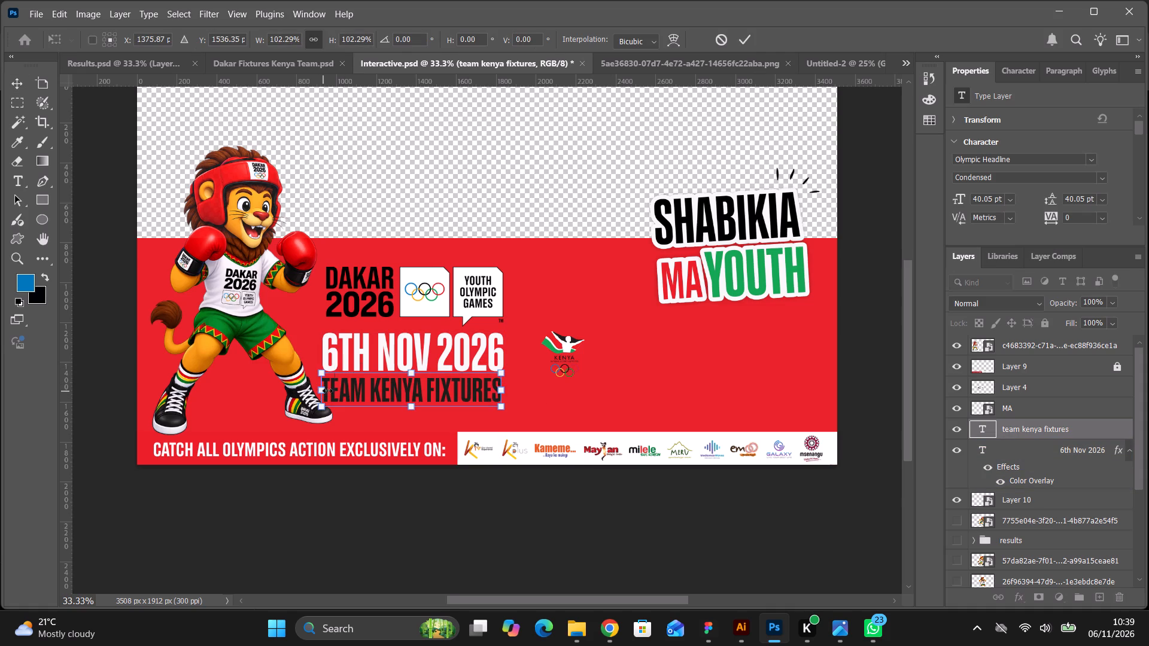
left_click(739, 37)
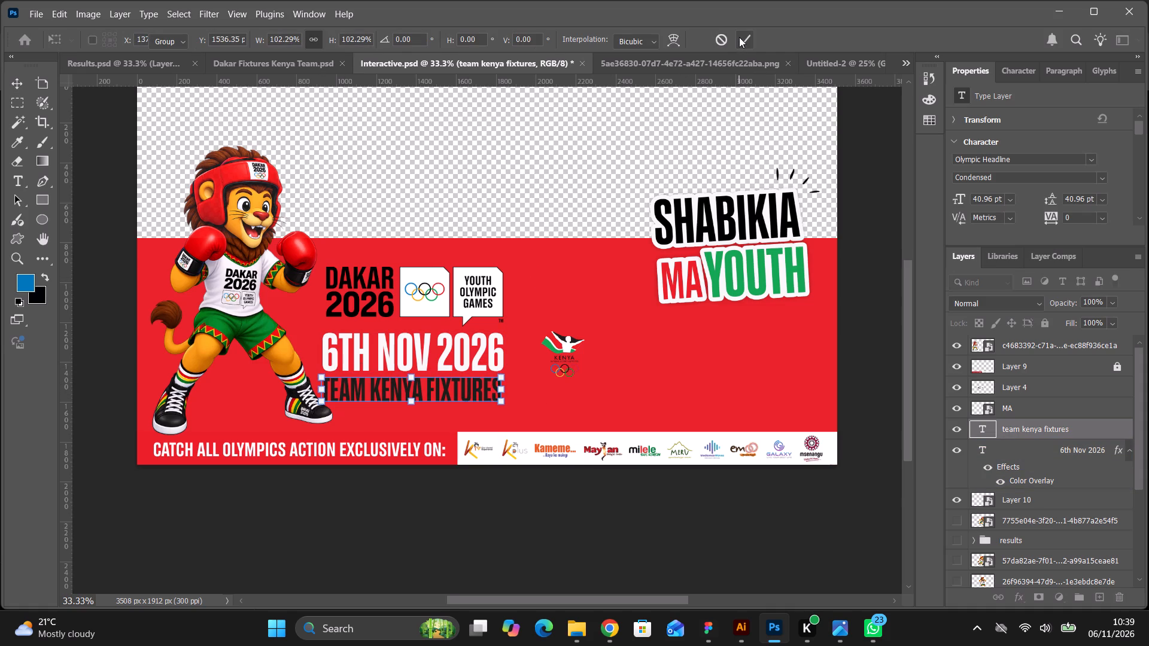
key("Right")
left_click(588, 252)
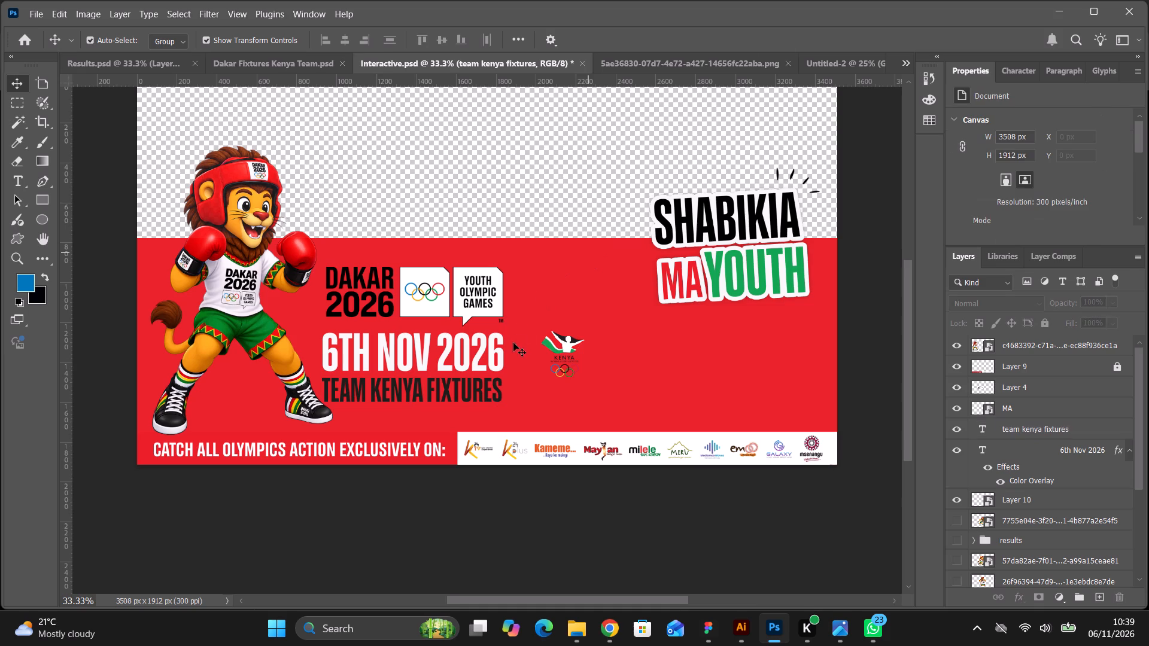
Shrink the date and the Team Kenya Fixtures title together to about 69.93%, keeping their far edge aligned with the Dakar 2026 logos.
left_click_drag(512, 345, 469, 400)
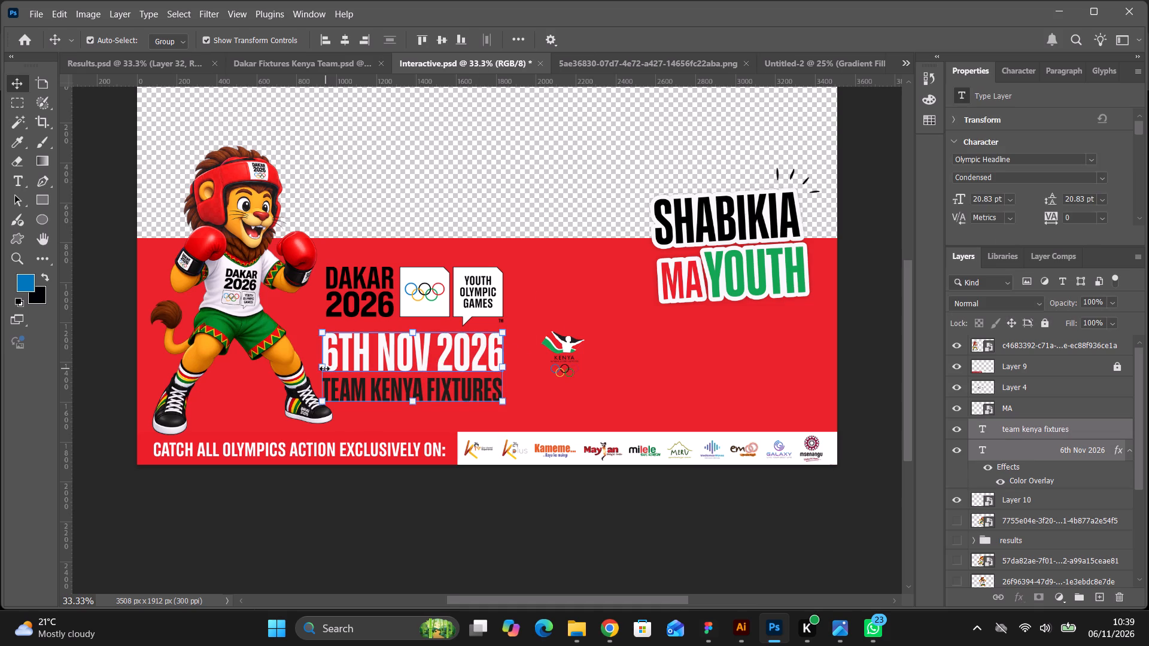
left_click_drag(324, 368, 376, 370)
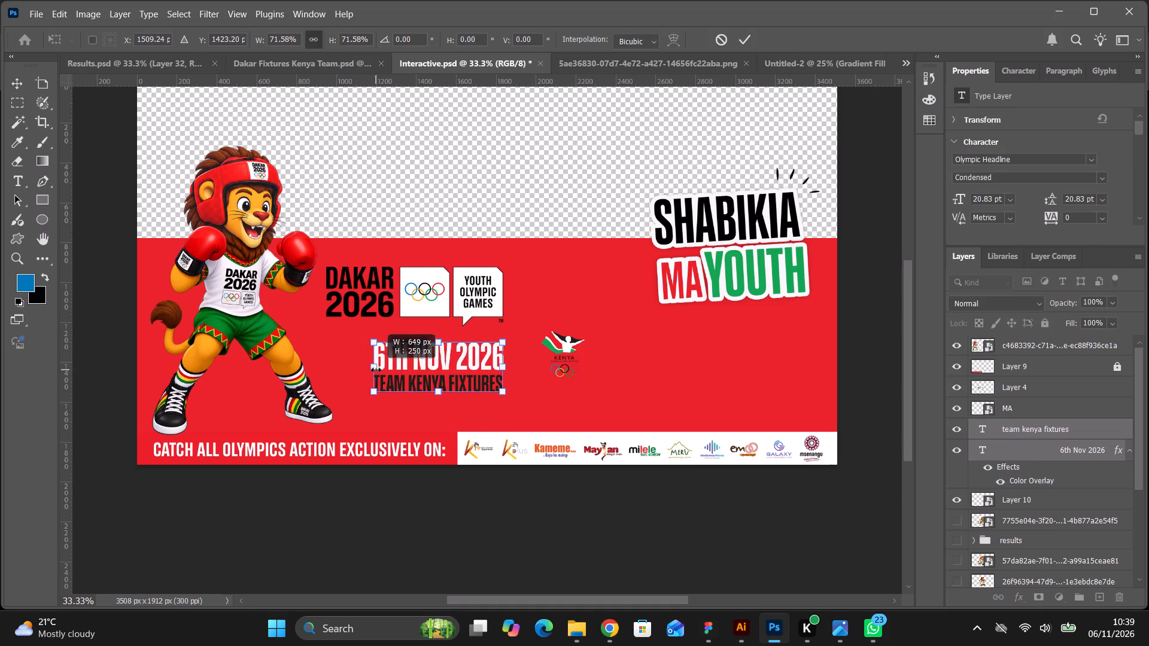
left_click_drag(376, 370, 379, 370)
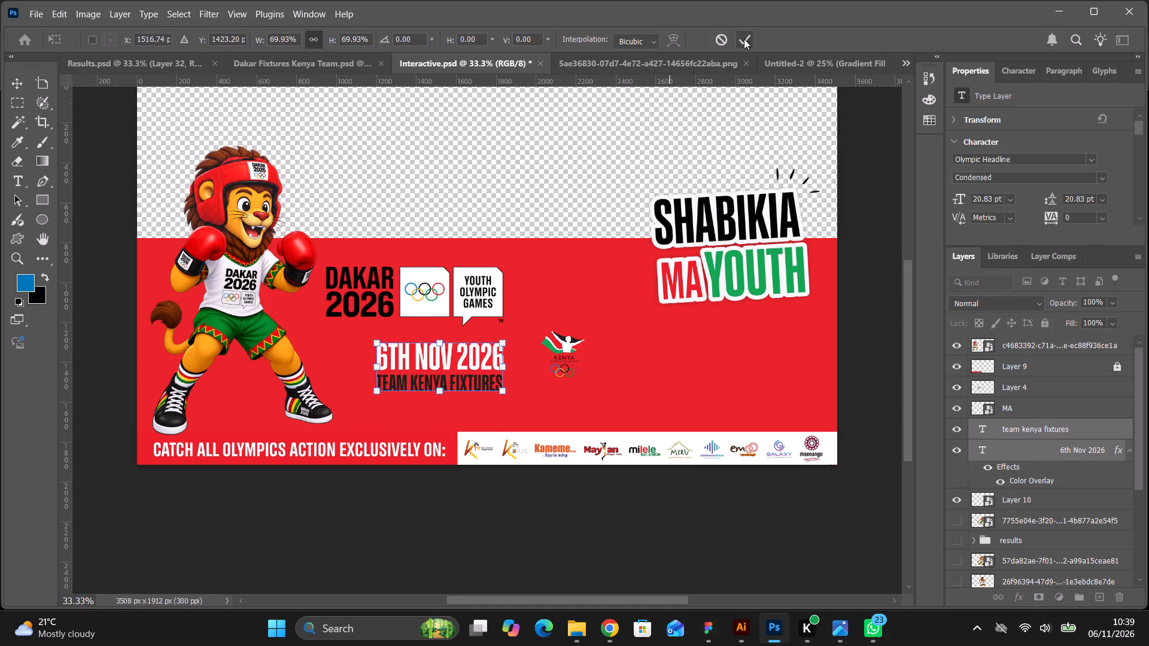
left_click(745, 36)
left_click(661, 178)
Place the Team Kenya logo beside the date under the Dakar 2026 wordmark and enlarge it to 258 × 270 px at X 916, Y 1273 px.
left_click_drag(560, 343, 427, 344)
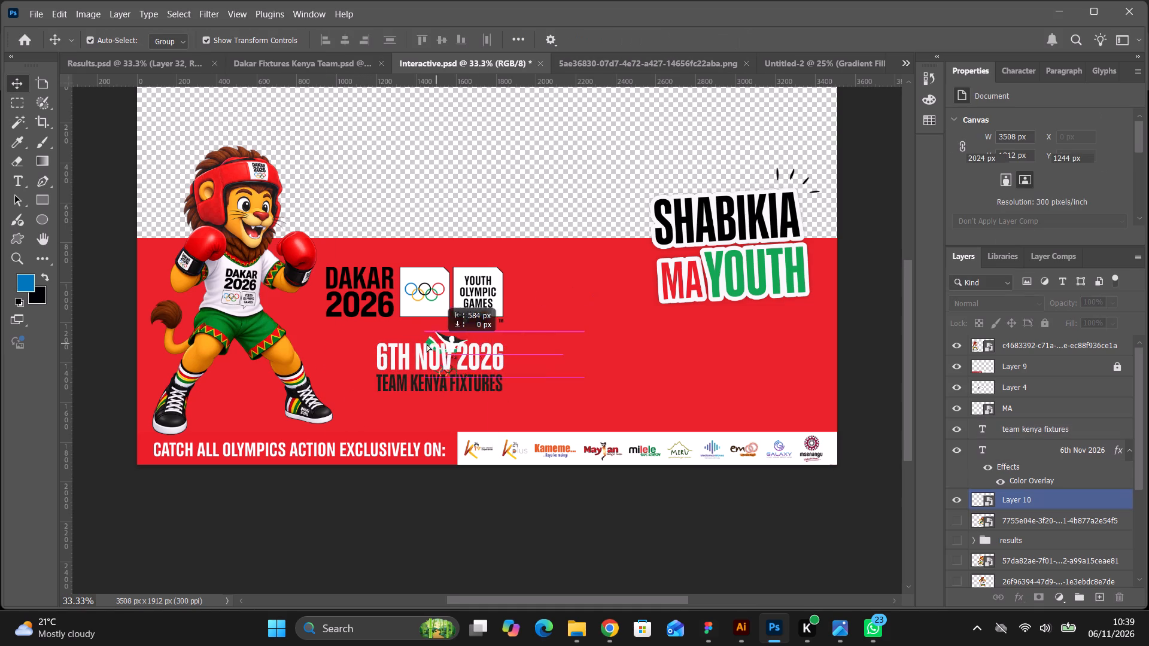
left_click_drag(427, 344, 342, 352)
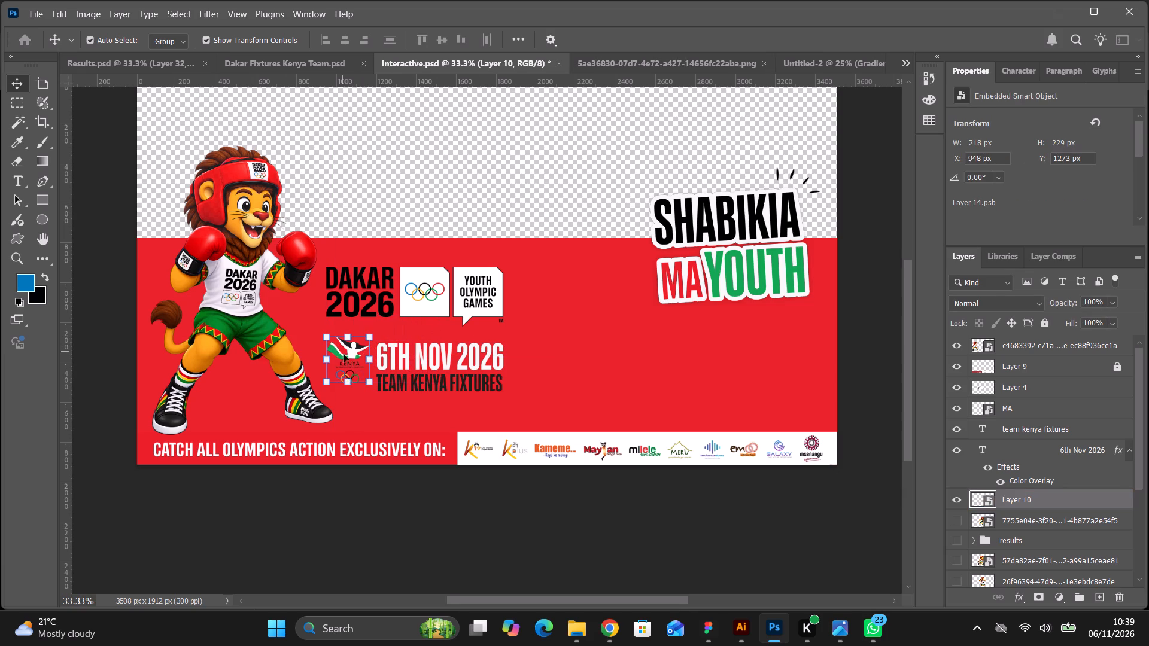
left_click_drag(347, 385, 346, 392)
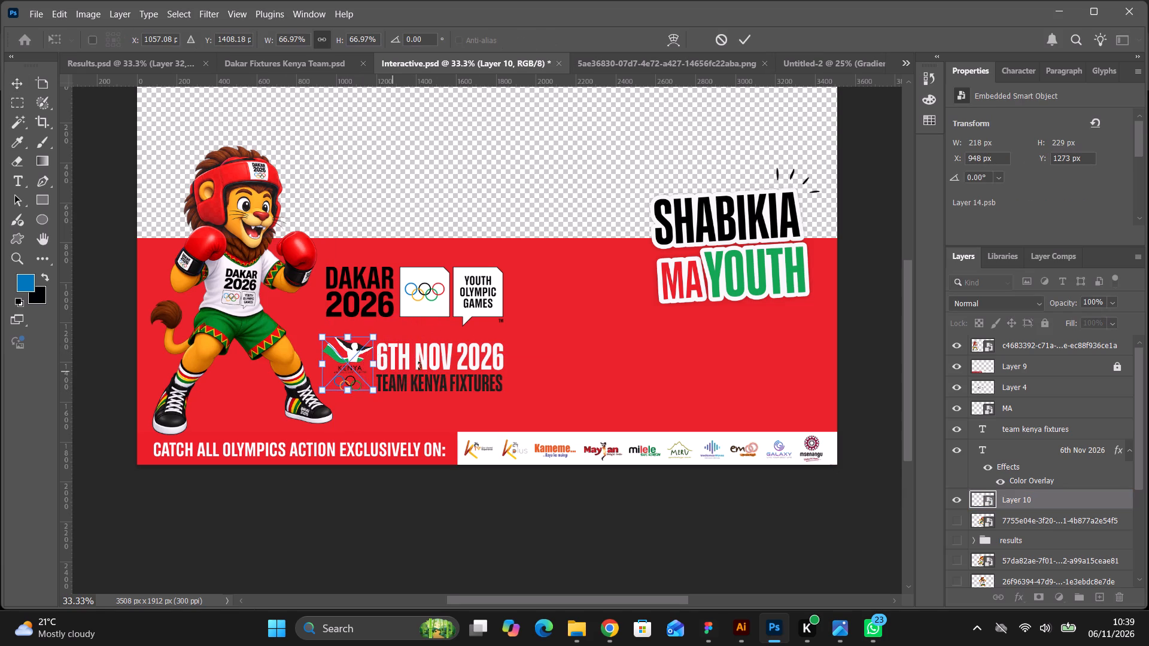
key("Left")
key("Left")
key("Left")
key("Left")
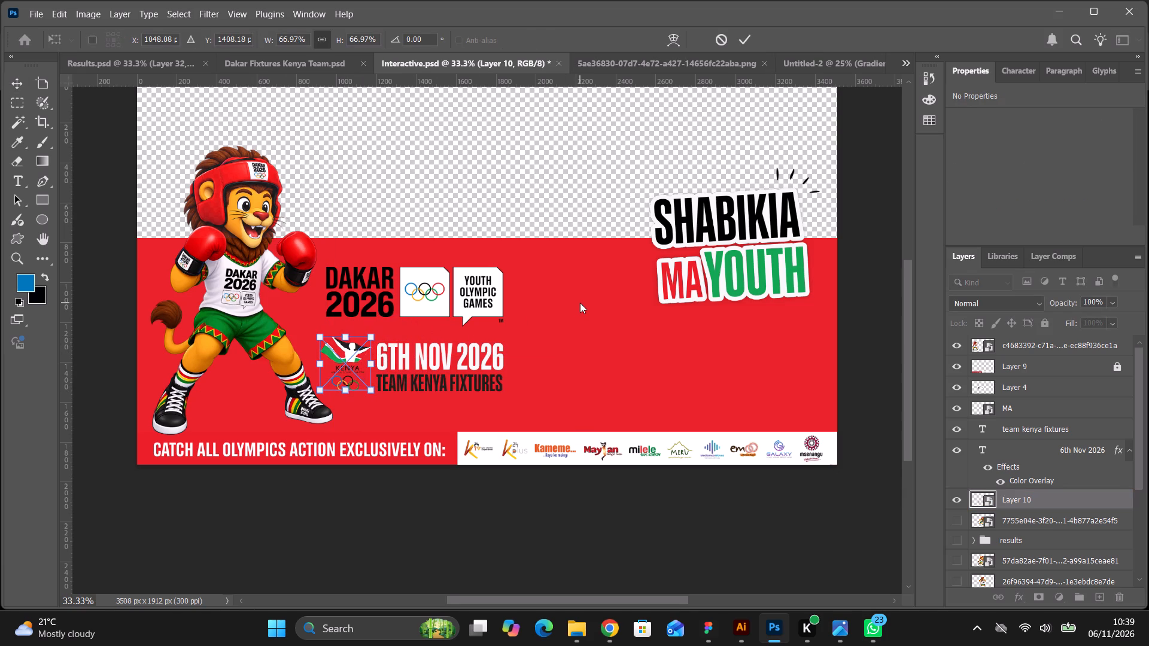
left_click(565, 310)
left_click(565, 310)
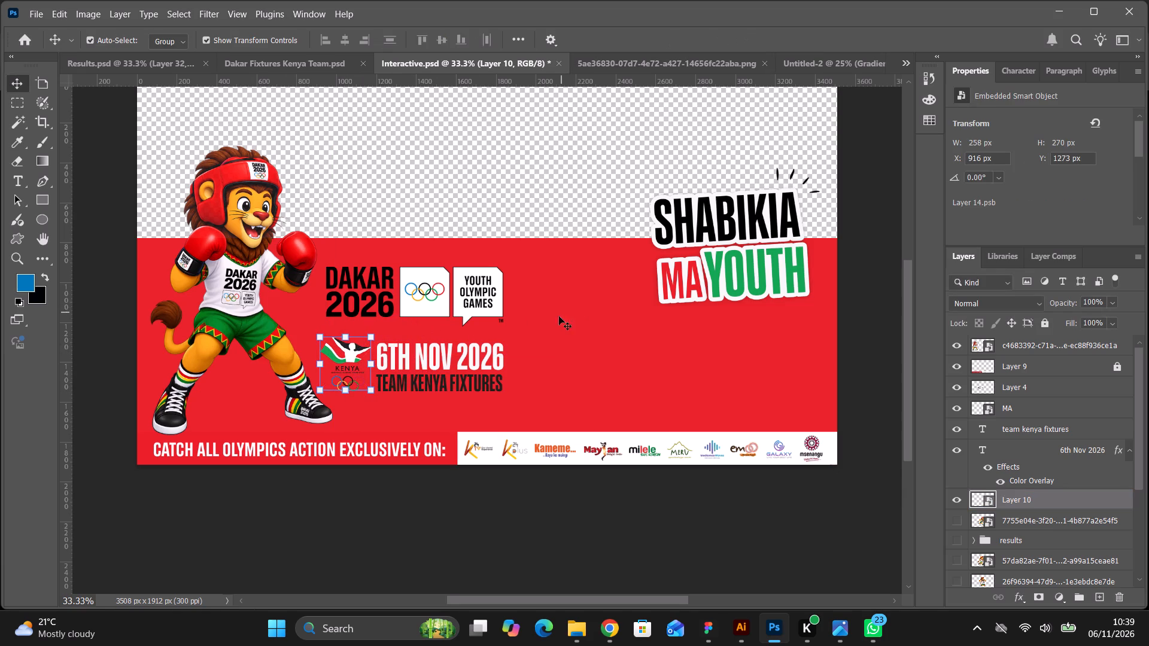
left_click(554, 325)
Nudge the date and the Team Kenya Fixtures title up slightly together to line up with the Team Kenya logo.
left_click_drag(547, 331, 433, 401)
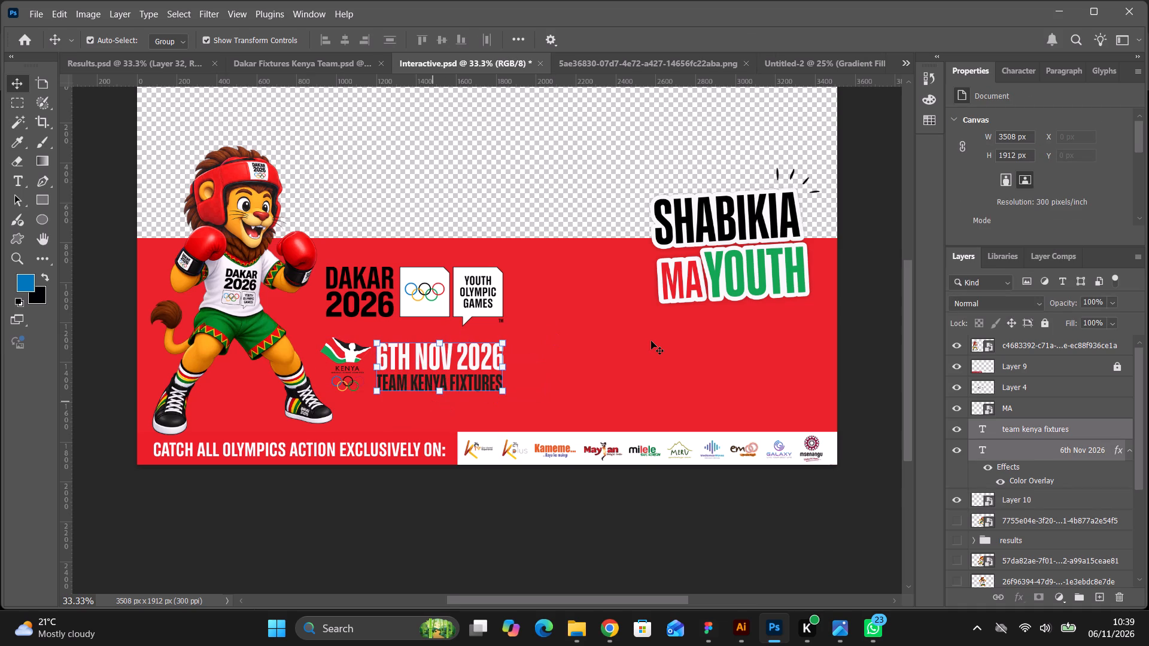
key("Up")
key("Up")
key("Up")
key("Up")
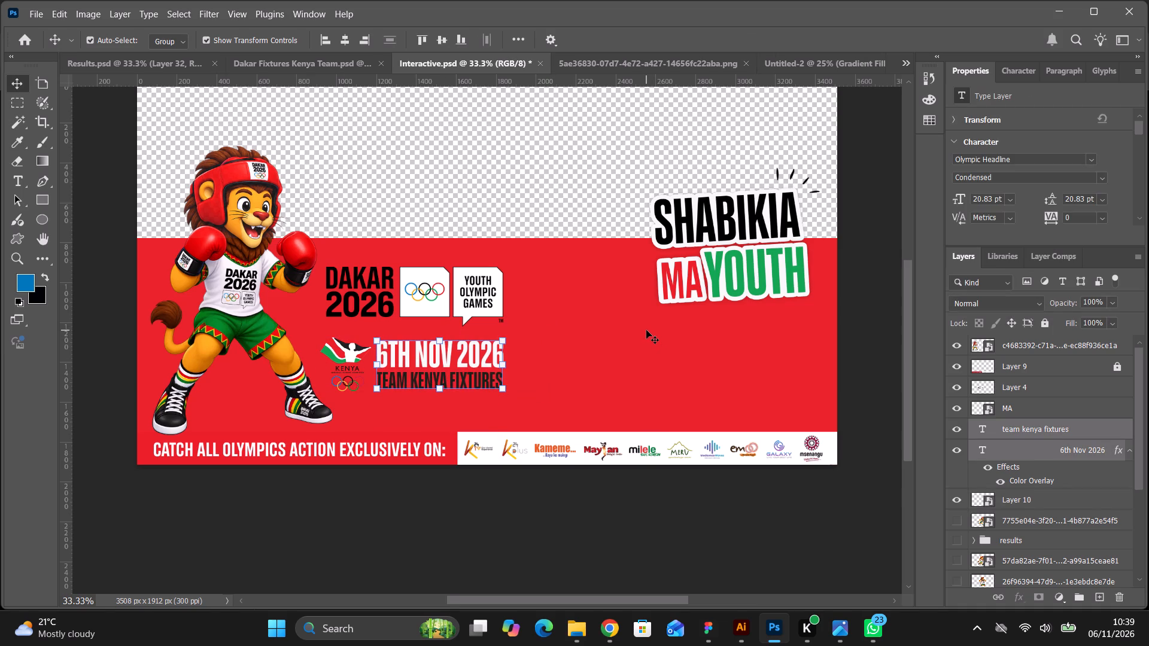
key("Down")
key("Down")
left_click(627, 307)
Nudge the Dakar 2026 logos down to Y 929 px, closer to the date.
left_click(437, 276)
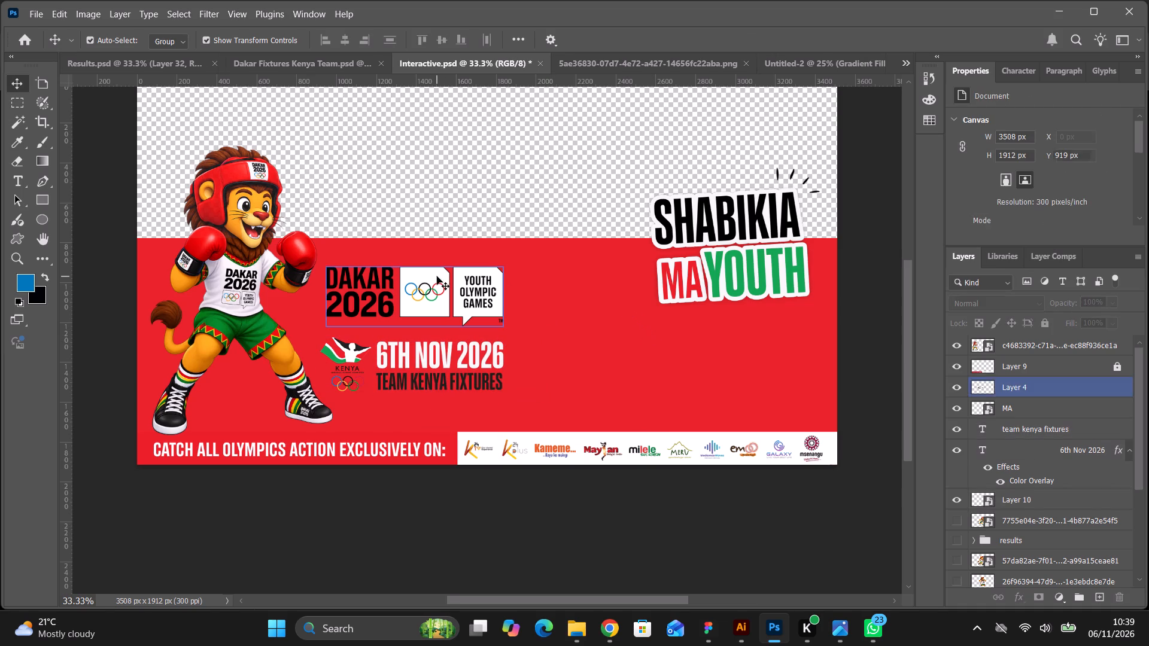
key("Down")
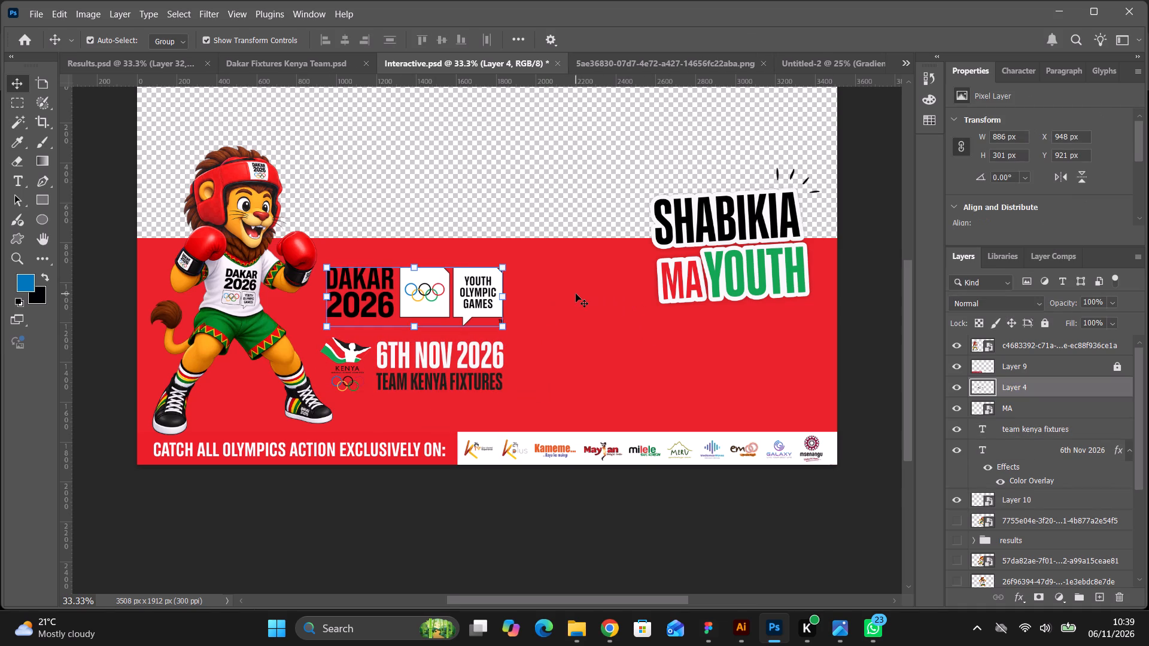
key("Down")
key("Down")
key("Down")
key("Down")
left_click(576, 294)
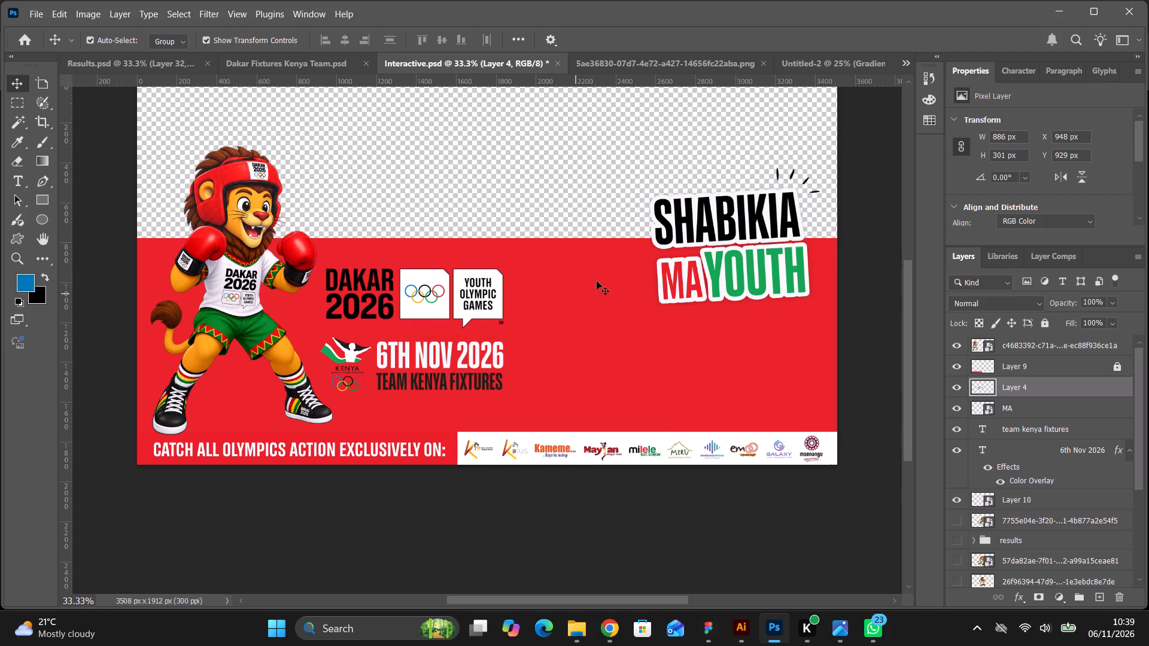
Move the Shabikia Ma Youth logo left and enlarge it to 101.28%, centred at X 2688, Y 775 px.
left_click_drag(620, 214, 739, 278)
left_click_drag(745, 269, 683, 268)
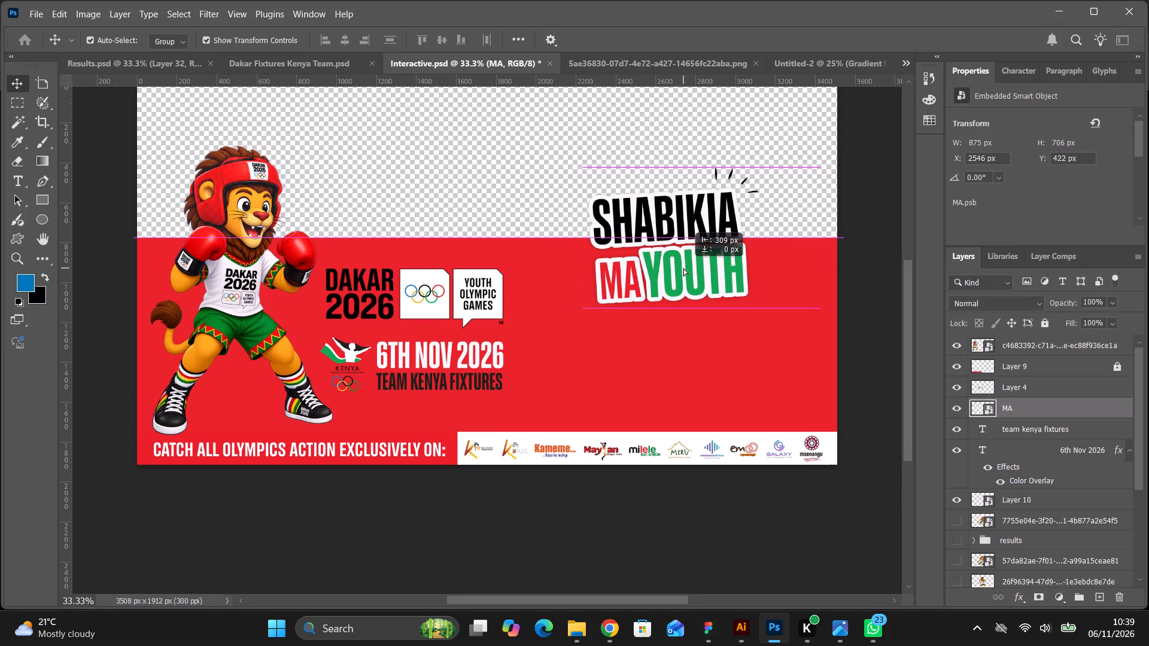
left_click_drag(683, 268, 685, 268)
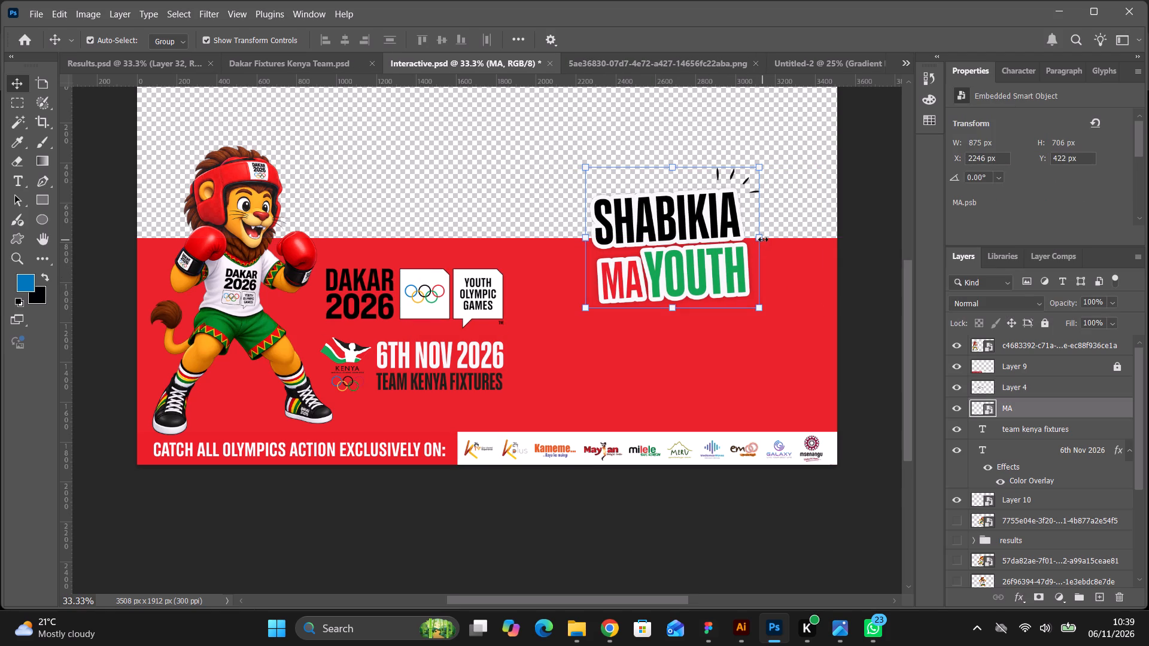
left_click_drag(763, 239, 777, 239)
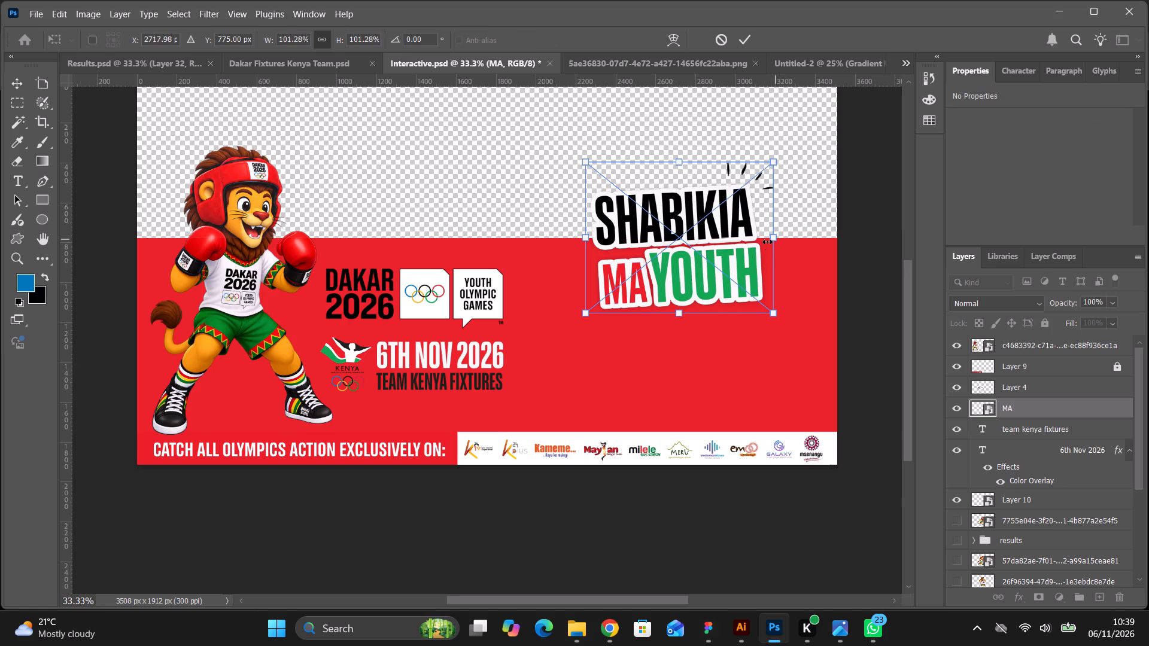
left_click_drag(718, 246, 712, 245)
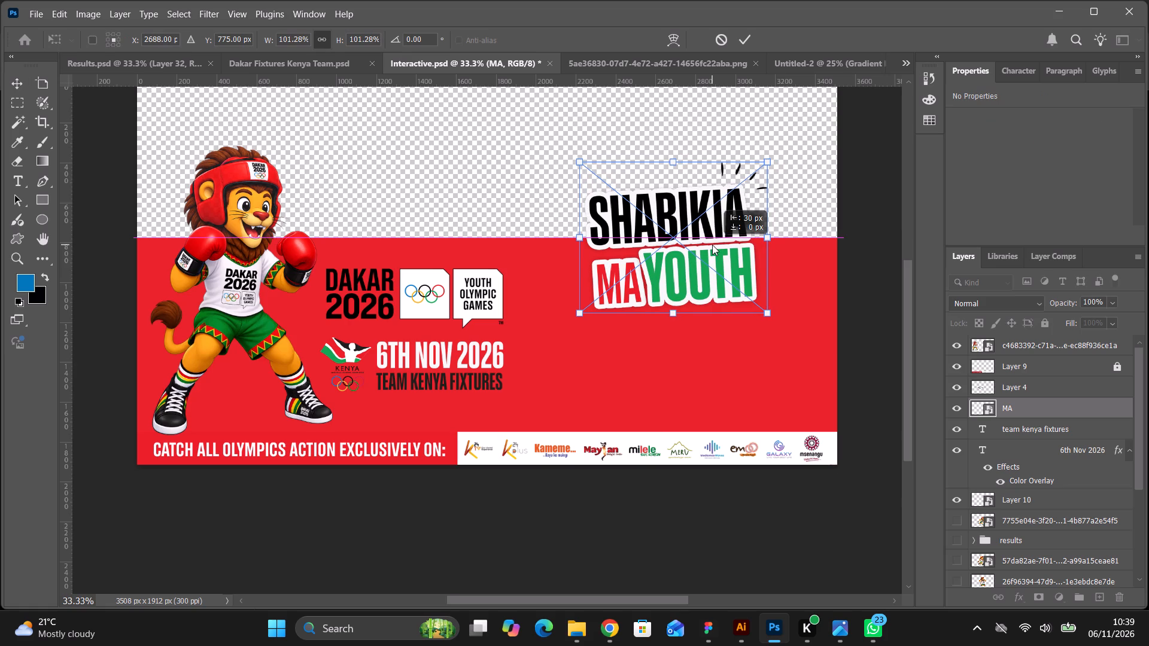
left_click_drag(712, 245, 712, 244)
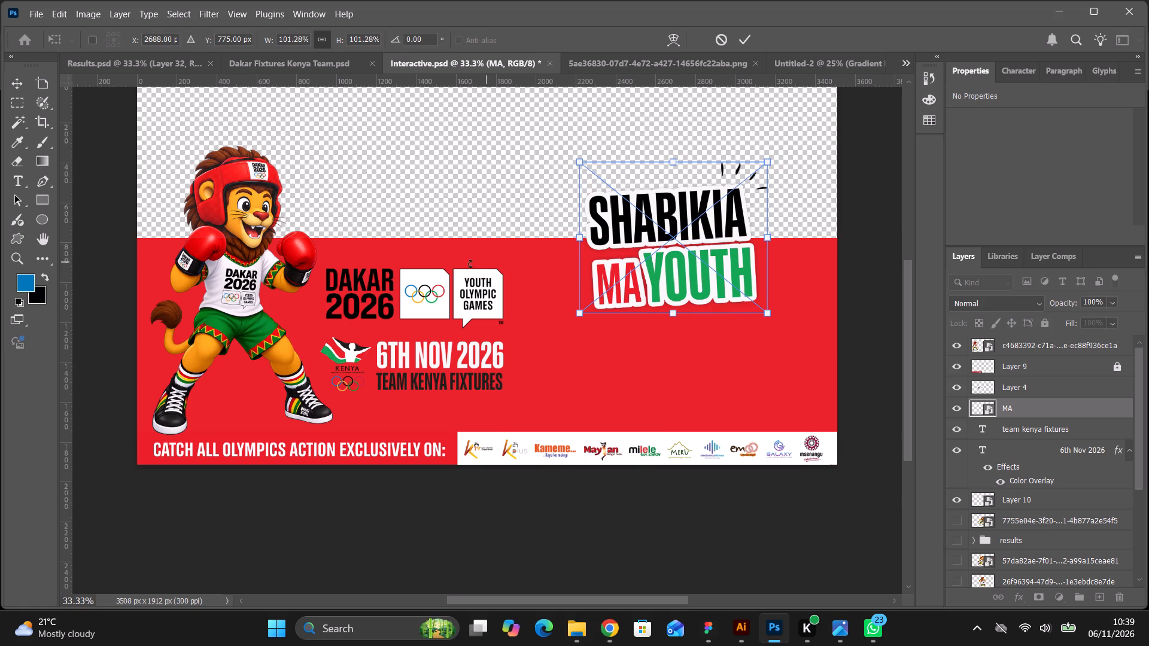
left_click(216, 187)
Enlarge the boxing lion mascot to 24.11% and shift it right until its centre is at X 538 px.
left_click(234, 184)
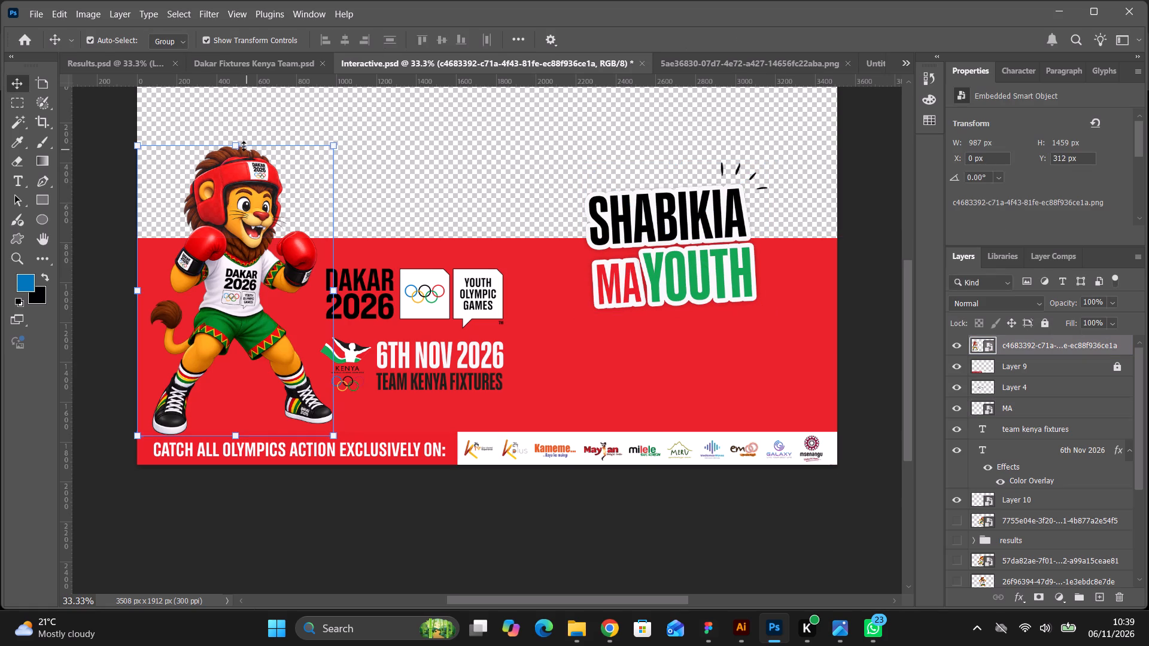
left_click_drag(241, 142, 240, 130)
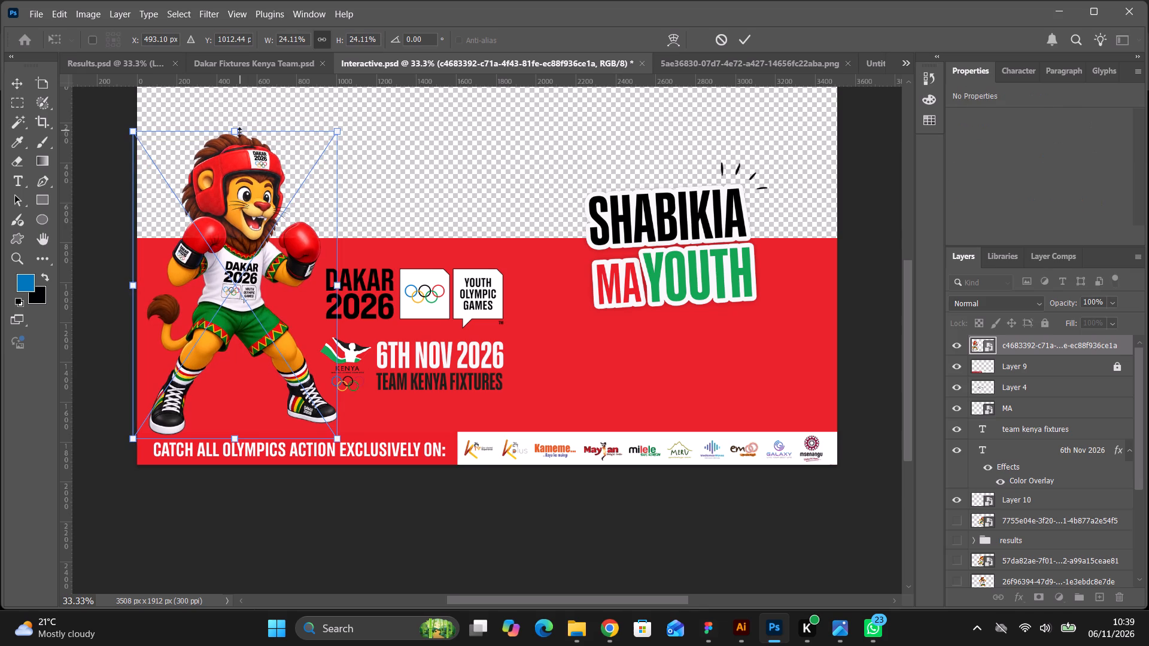
key("Right")
key("Right")
key("Right")
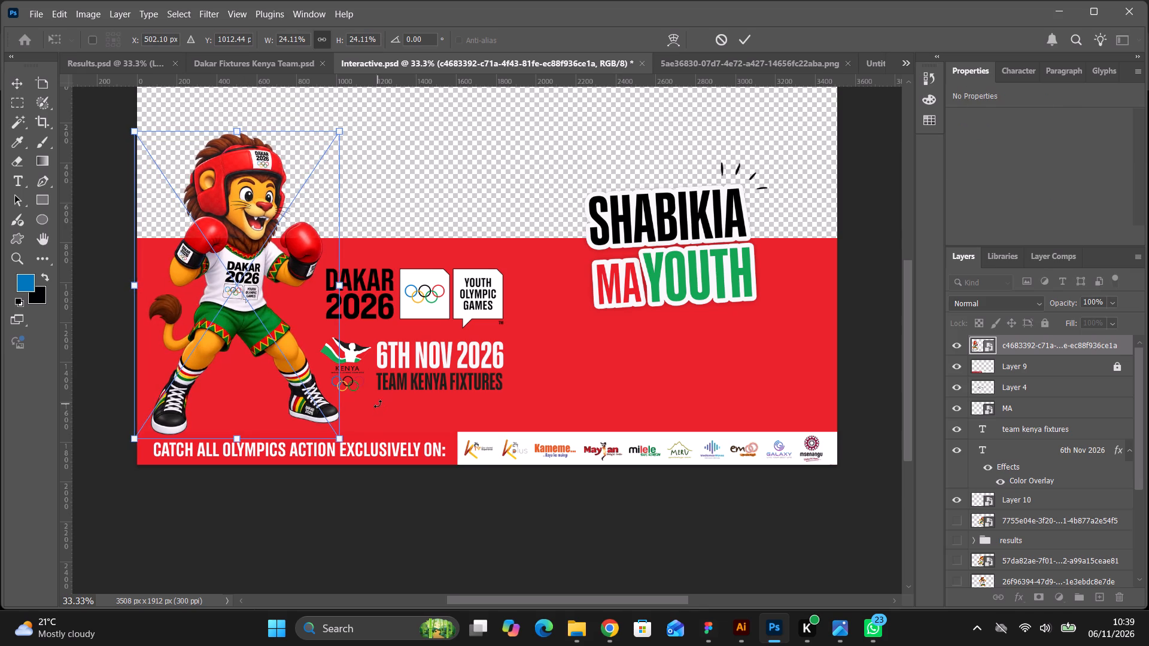
key("Right")
key("Right")
key("Right")
key("Right")
key("Right")
key("Right")
key("Right")
key("Right")
key("Right")
key("Right")
key("Right")
key("Right")
key("Right")
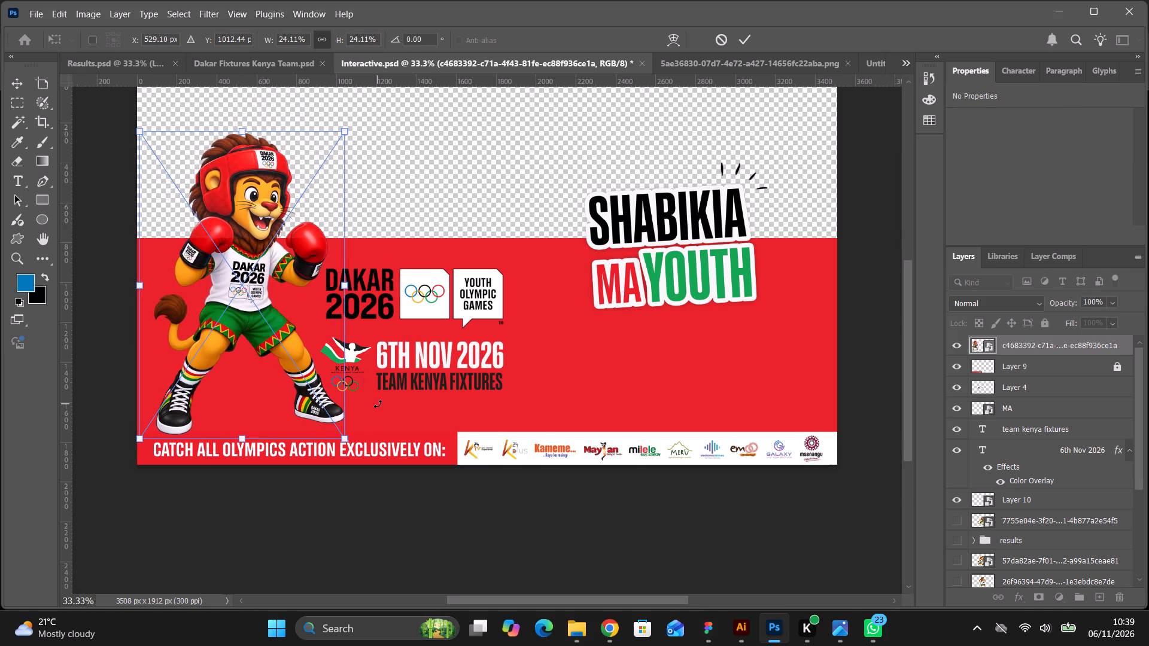
key("Right")
key("Right")
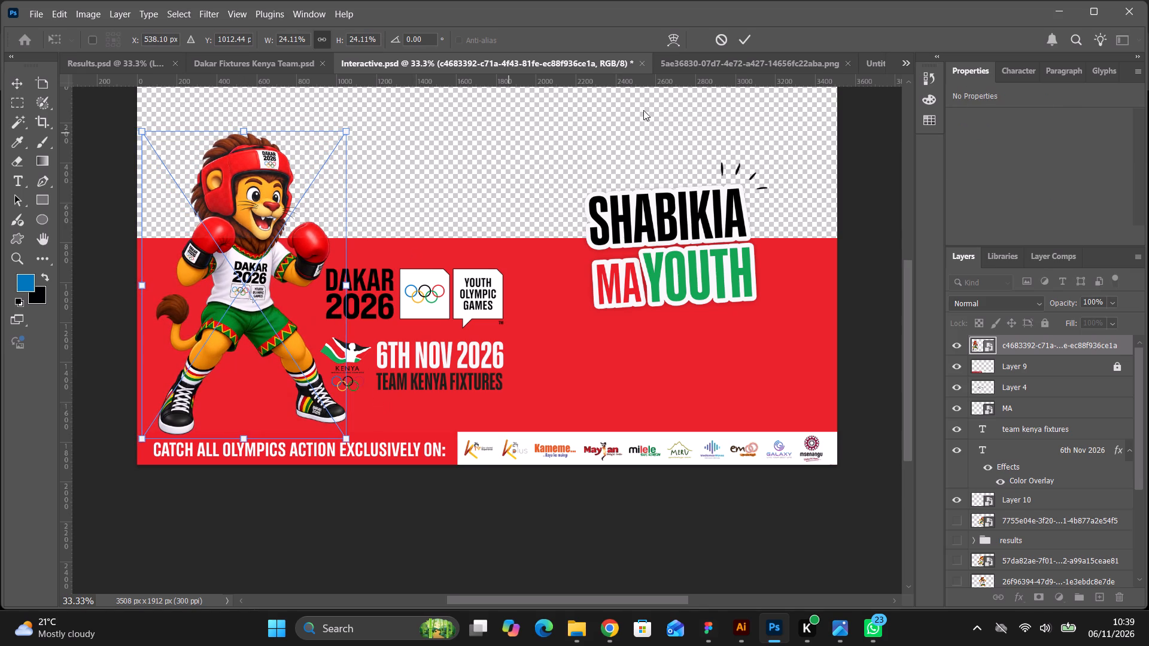
left_click(747, 38)
left_click(862, 231)
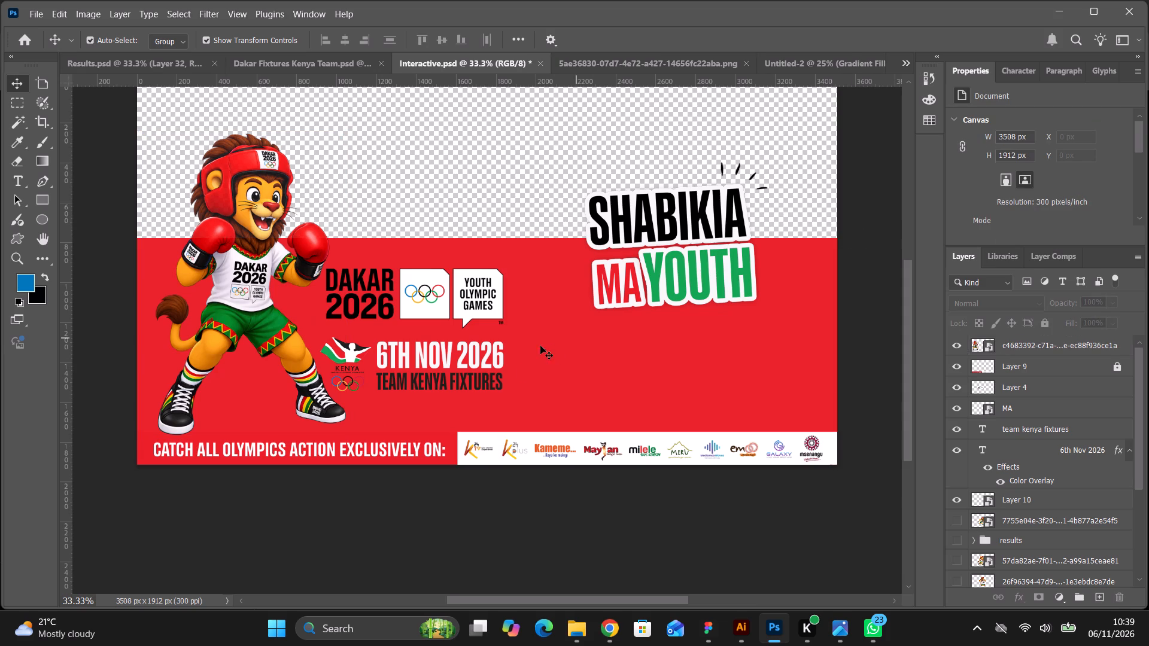
Recolour the Team Kenya Fixtures title white, sampling the white box behind the Olympic rings.
left_click(490, 388)
scroll(1083, 188, "down", 4)
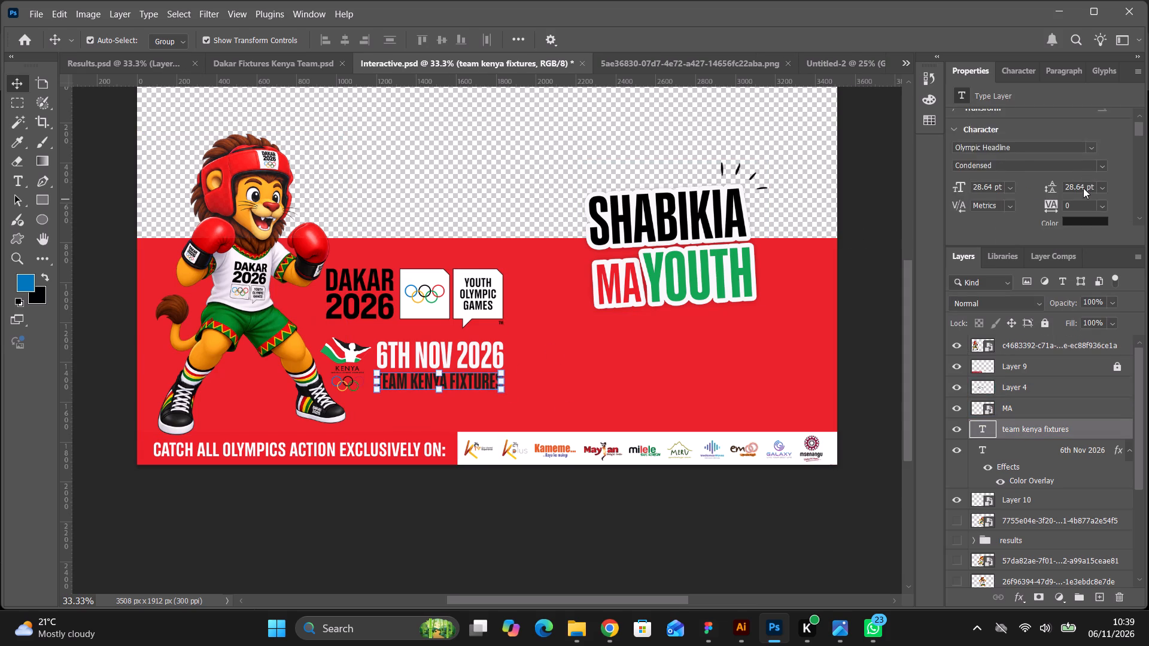
left_click(1080, 188)
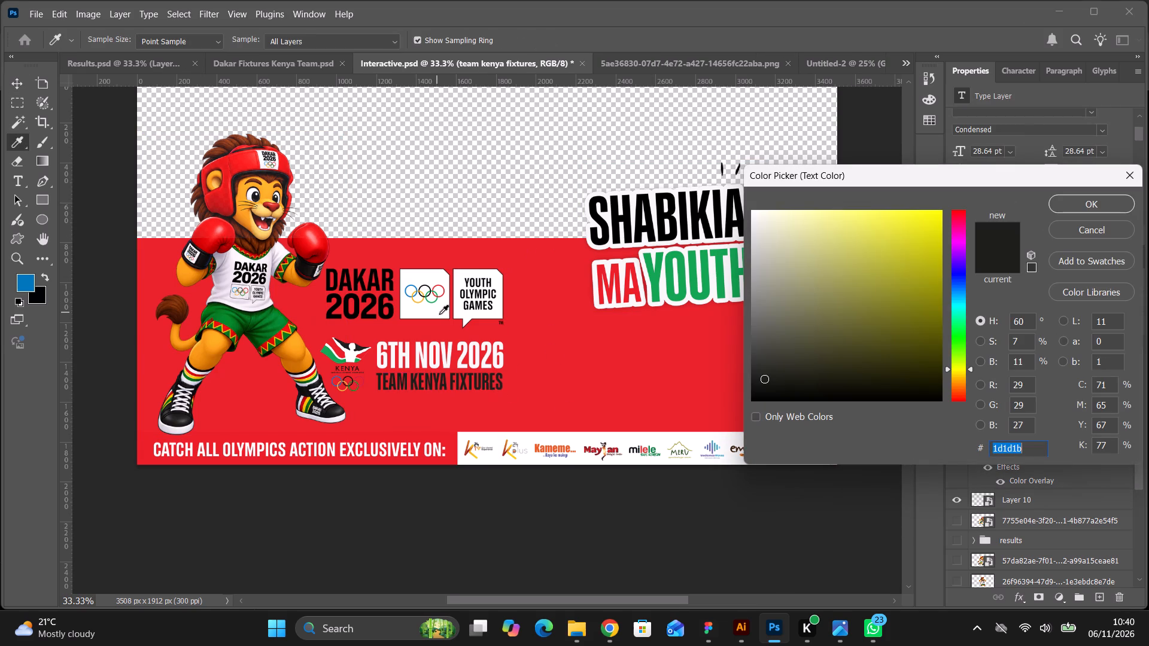
left_click(439, 314)
left_click(1095, 203)
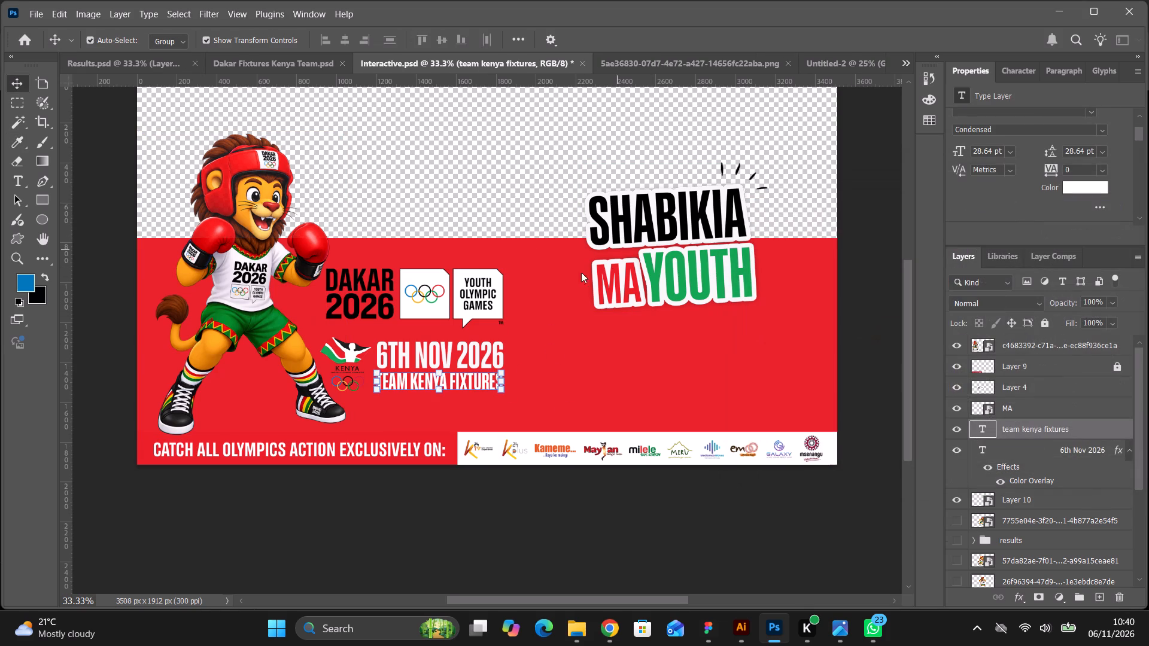
left_click(571, 285)
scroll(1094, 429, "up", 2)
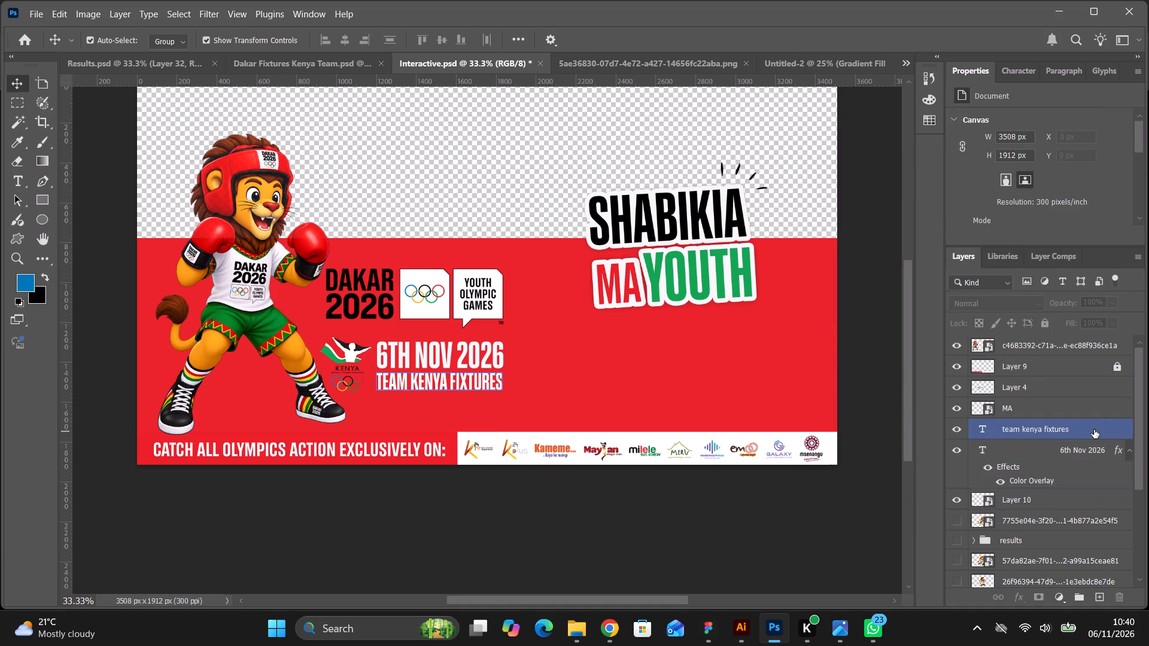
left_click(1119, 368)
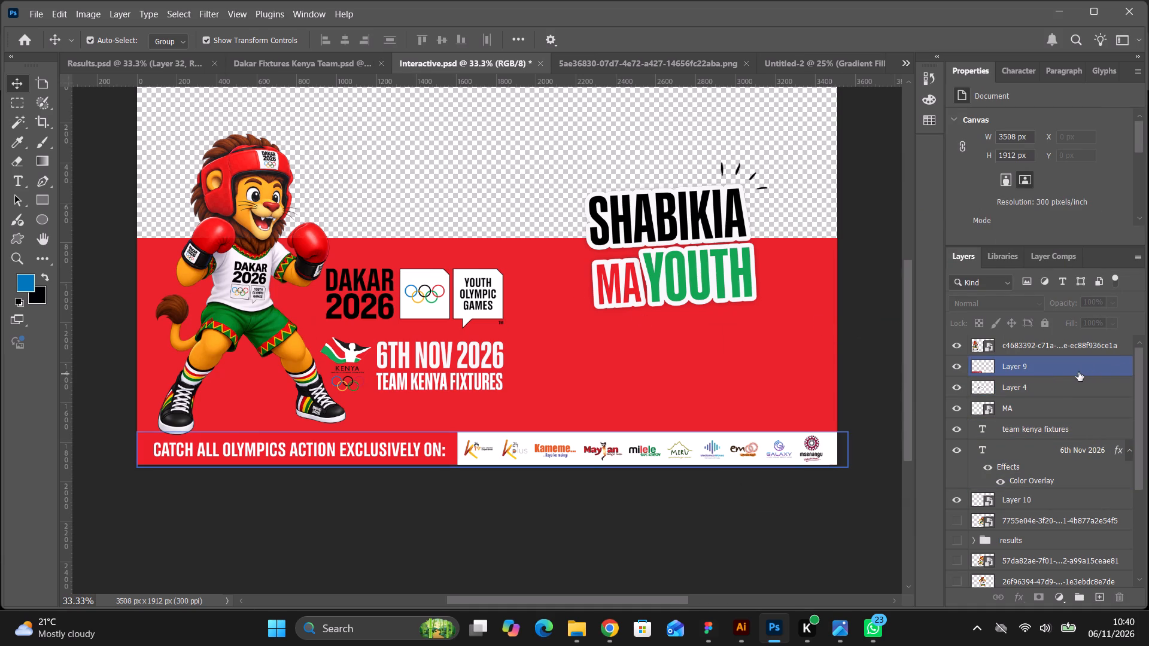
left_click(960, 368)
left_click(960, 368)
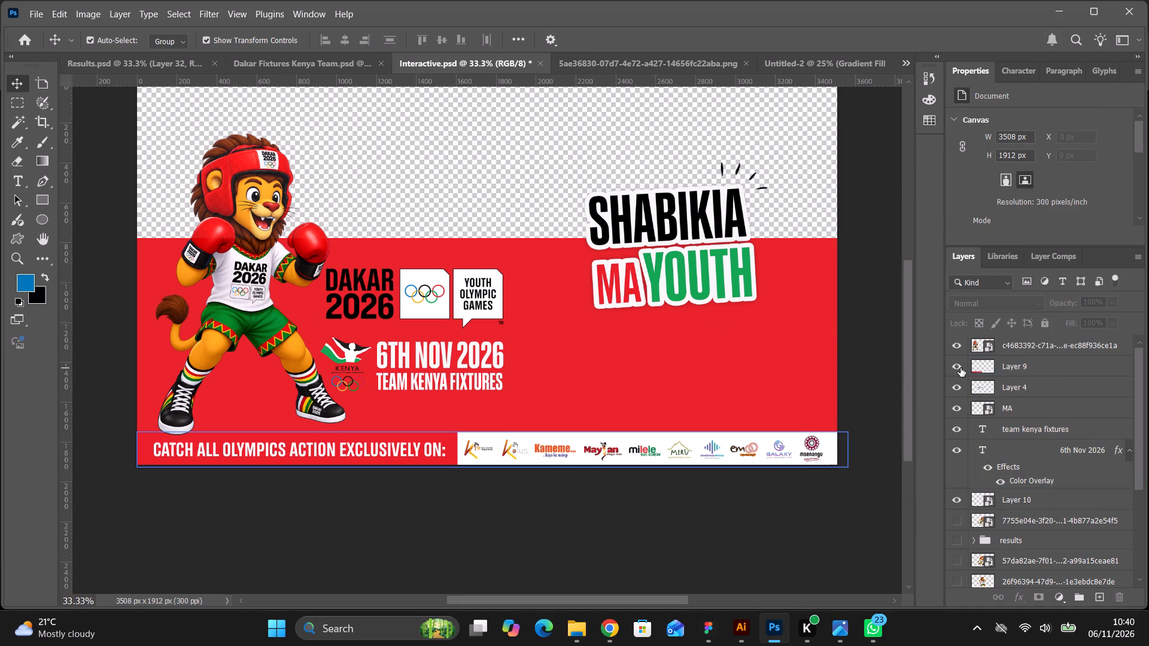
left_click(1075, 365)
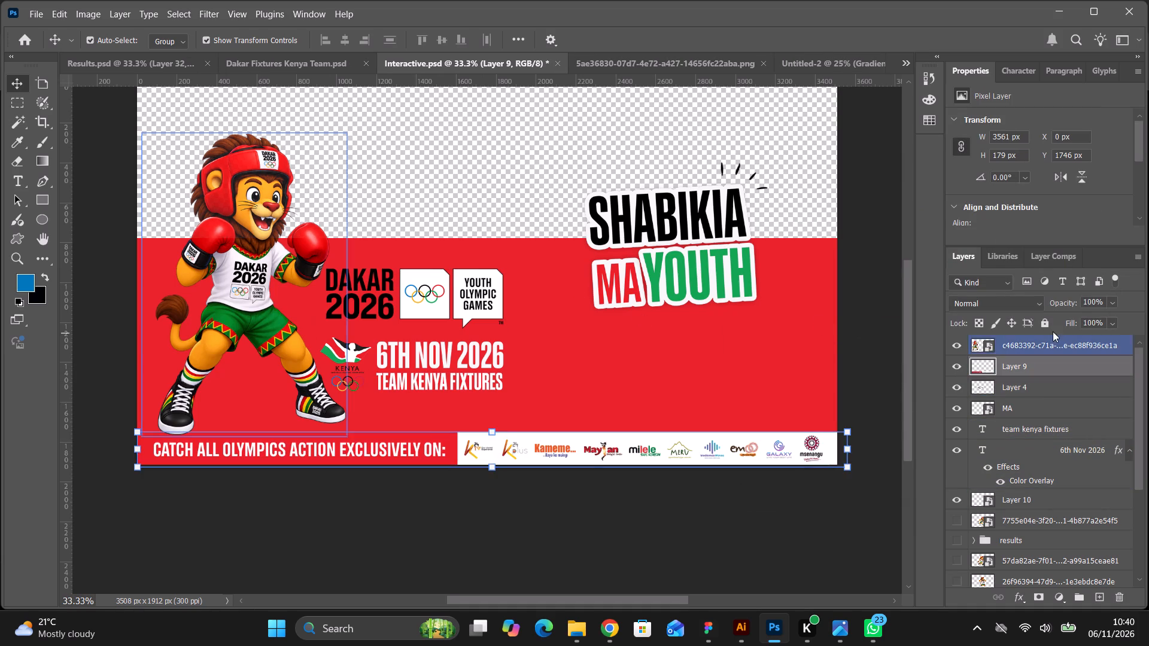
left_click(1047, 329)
Unlock the red background rectangle and recolour it green 30b46d, sampling the green Olympic ring in the Dakar 2026 logo.
scroll(1028, 446, "down", 4)
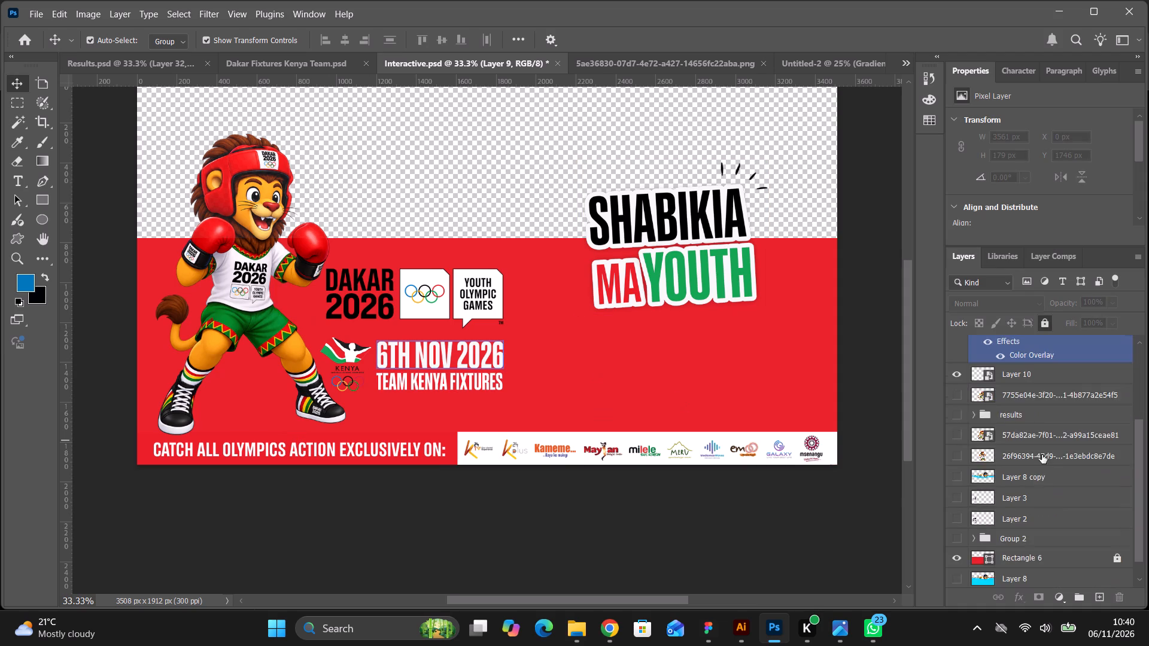
scroll(1042, 455, "down", 6)
left_click(1115, 534)
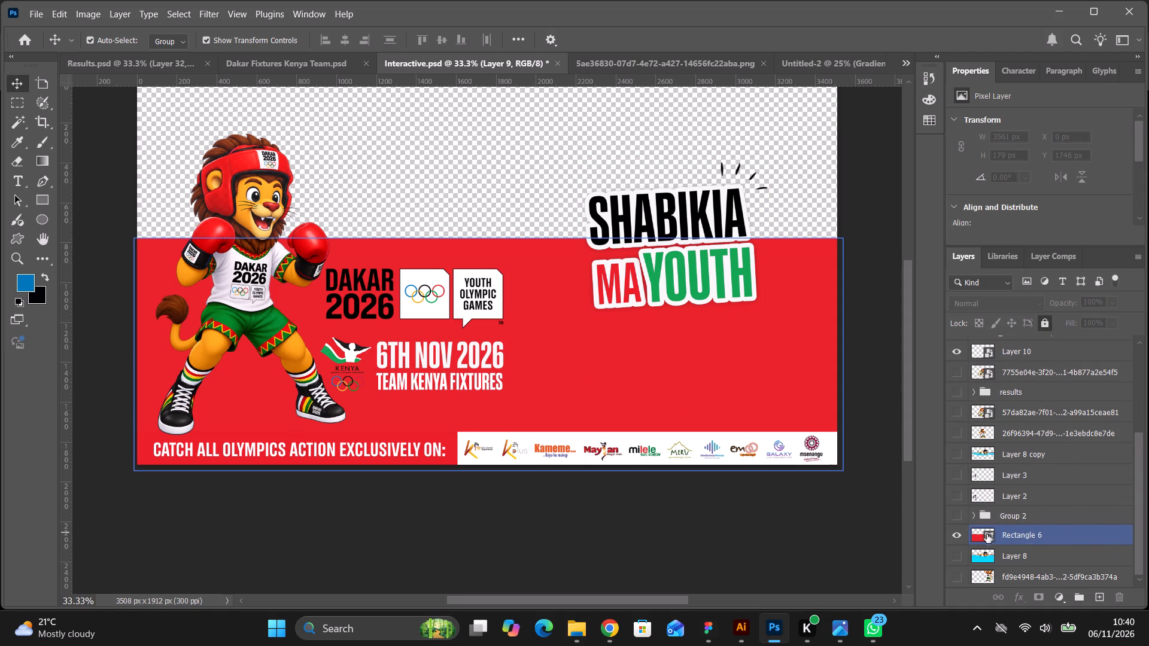
double_click(986, 535)
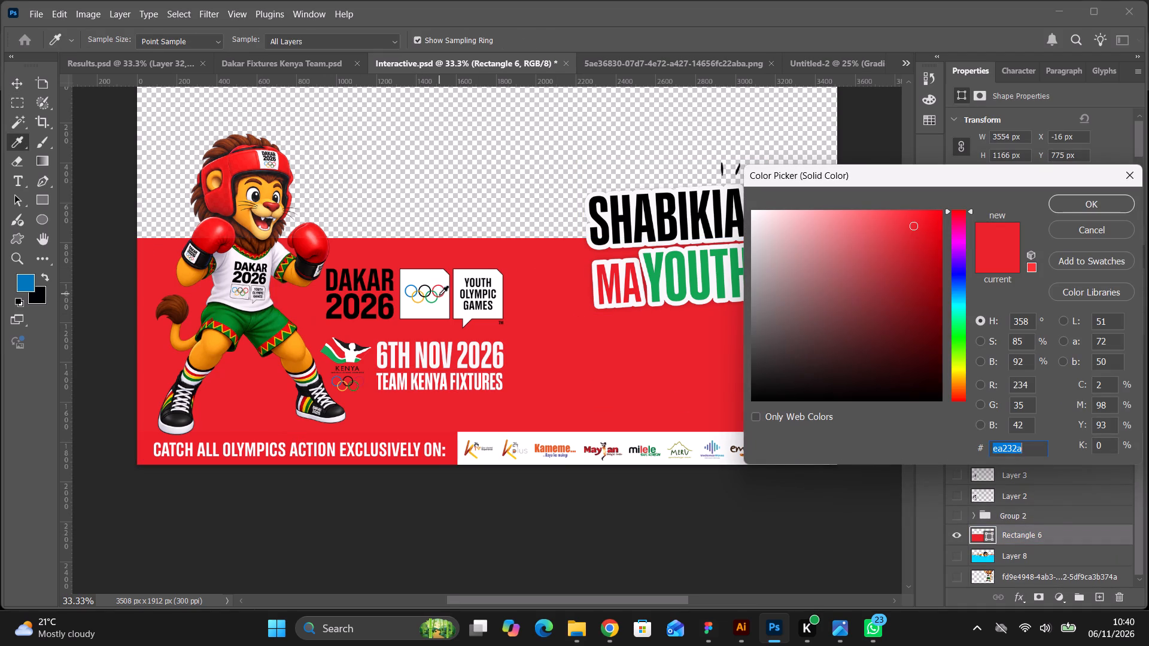
left_click(434, 301)
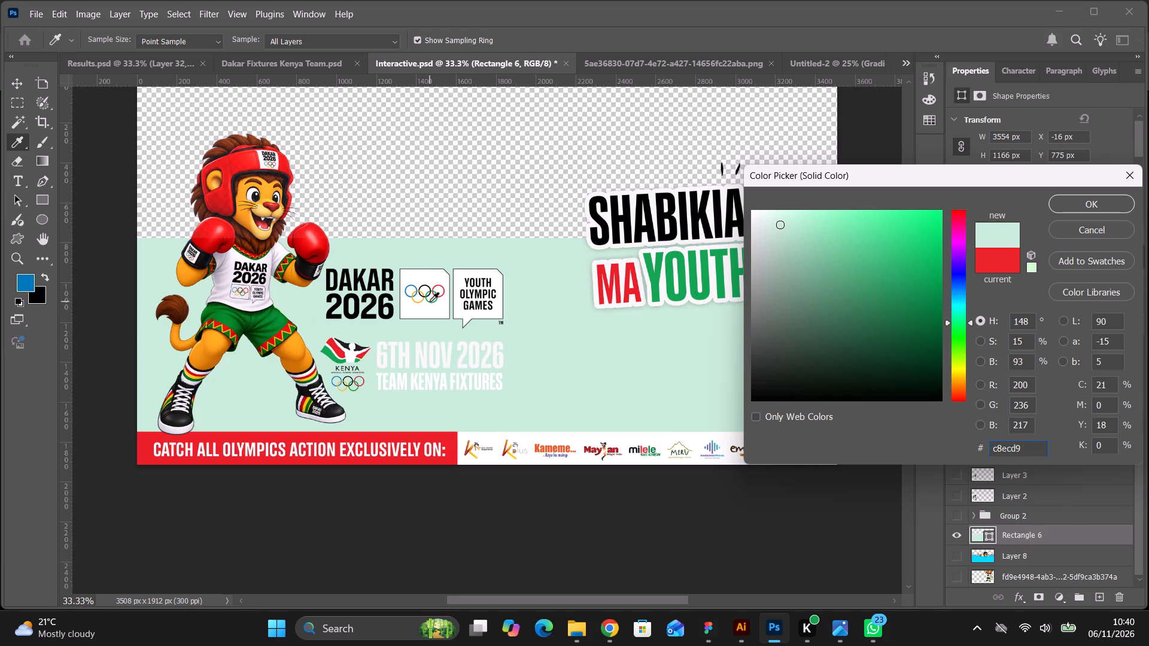
left_click(429, 301)
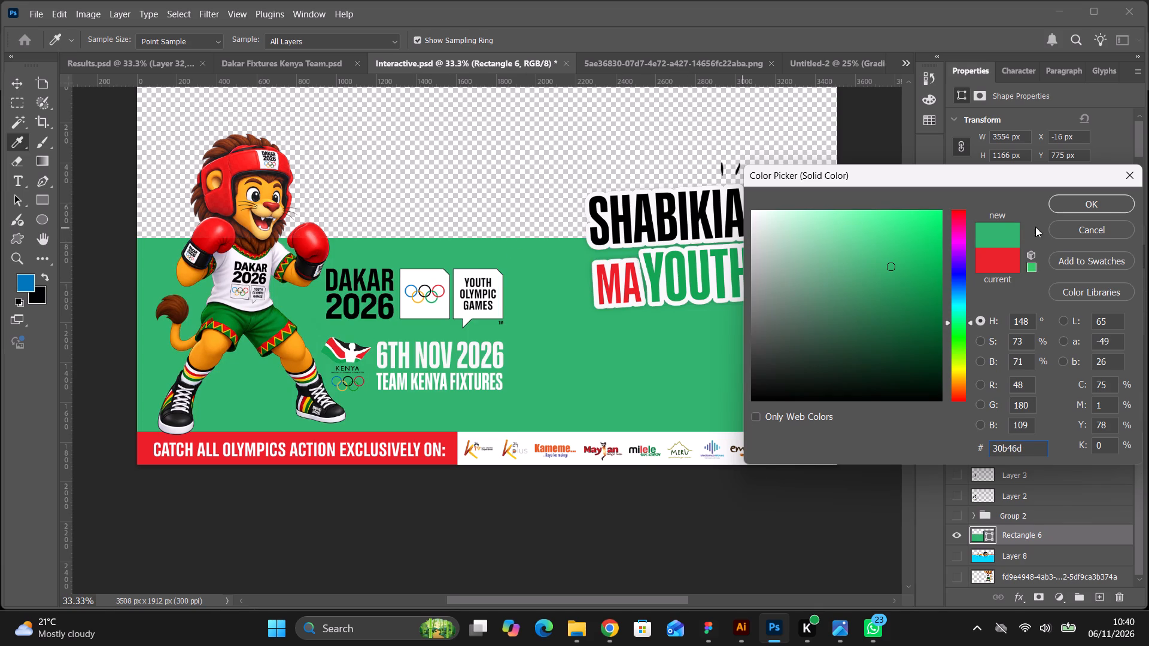
left_click(1094, 205)
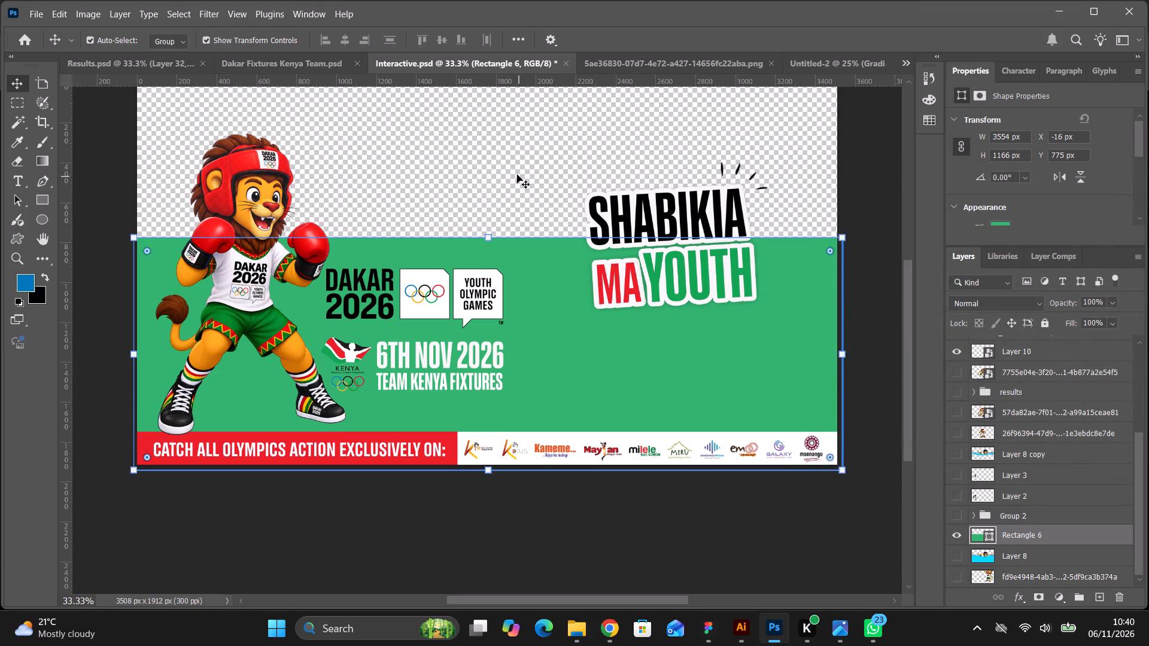
left_click(517, 175)
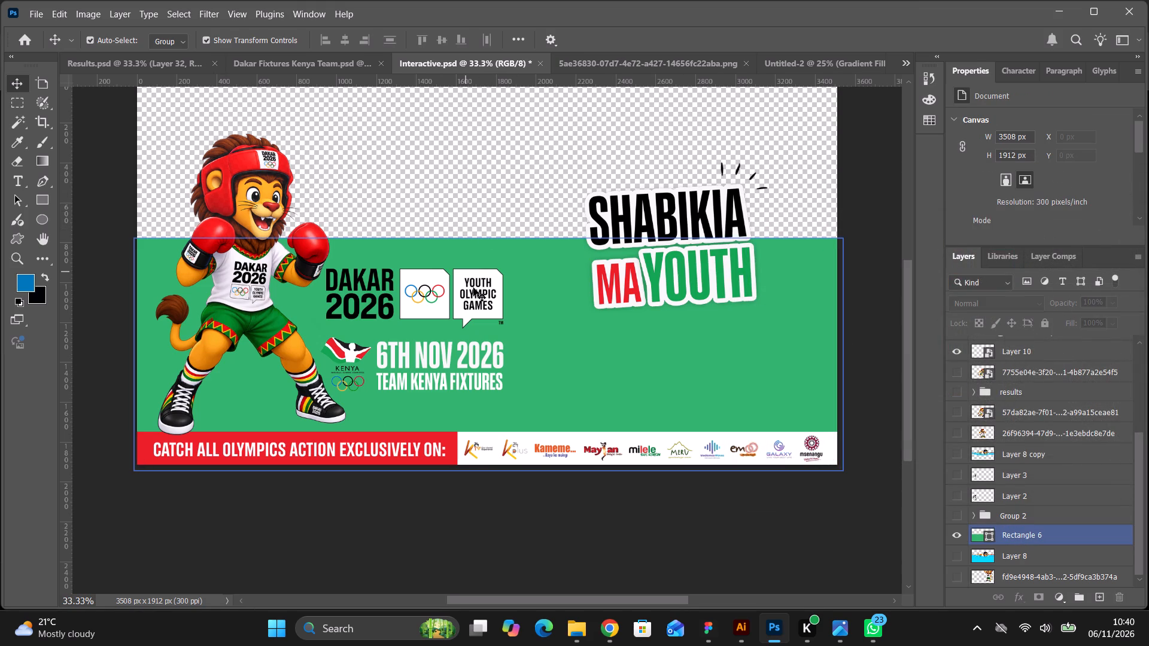
Hide the colour overlay on the 6th Nov 2026 date and set its text colour to white, ffffff.
left_click(461, 355)
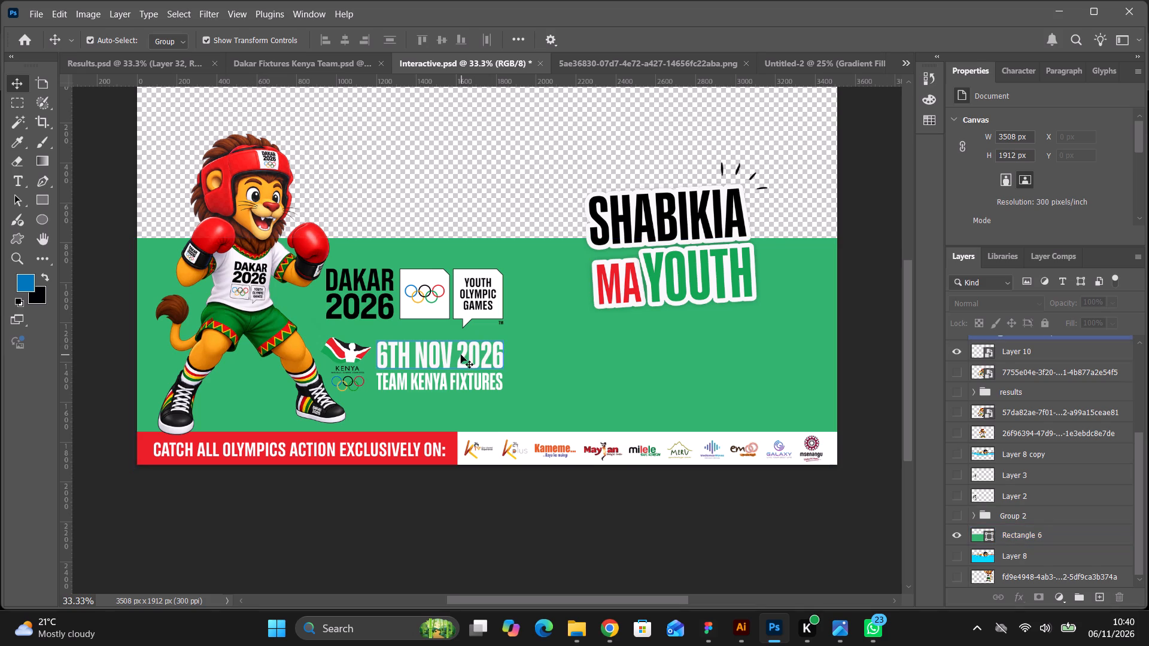
scroll(1046, 200, "down", 6)
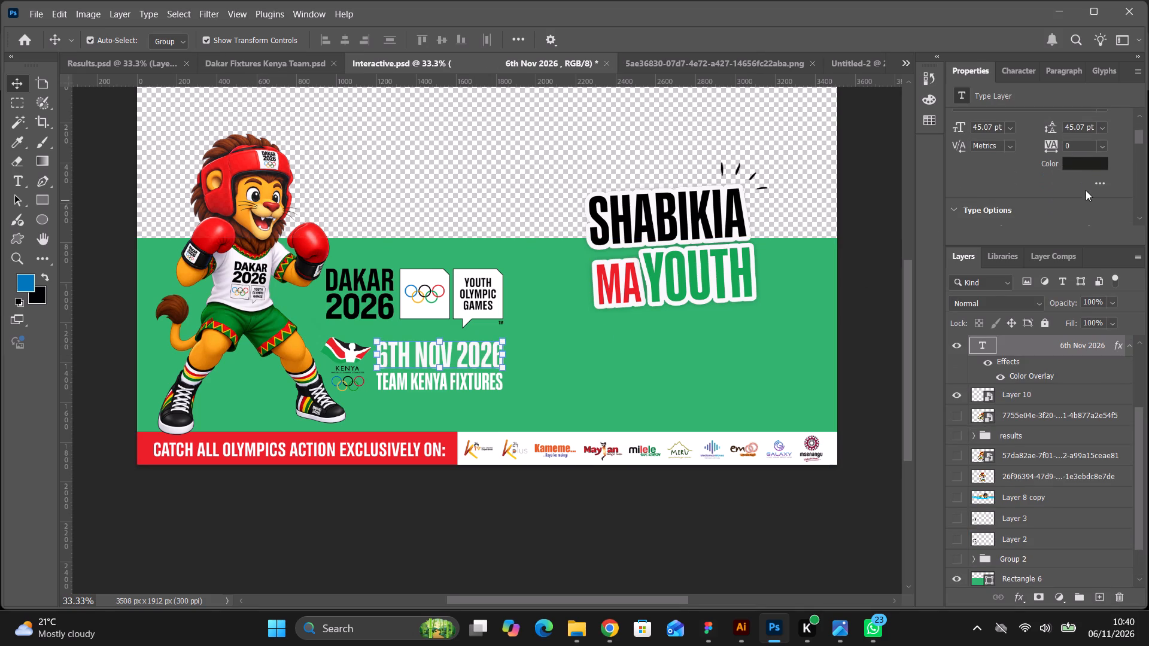
left_click(1081, 167)
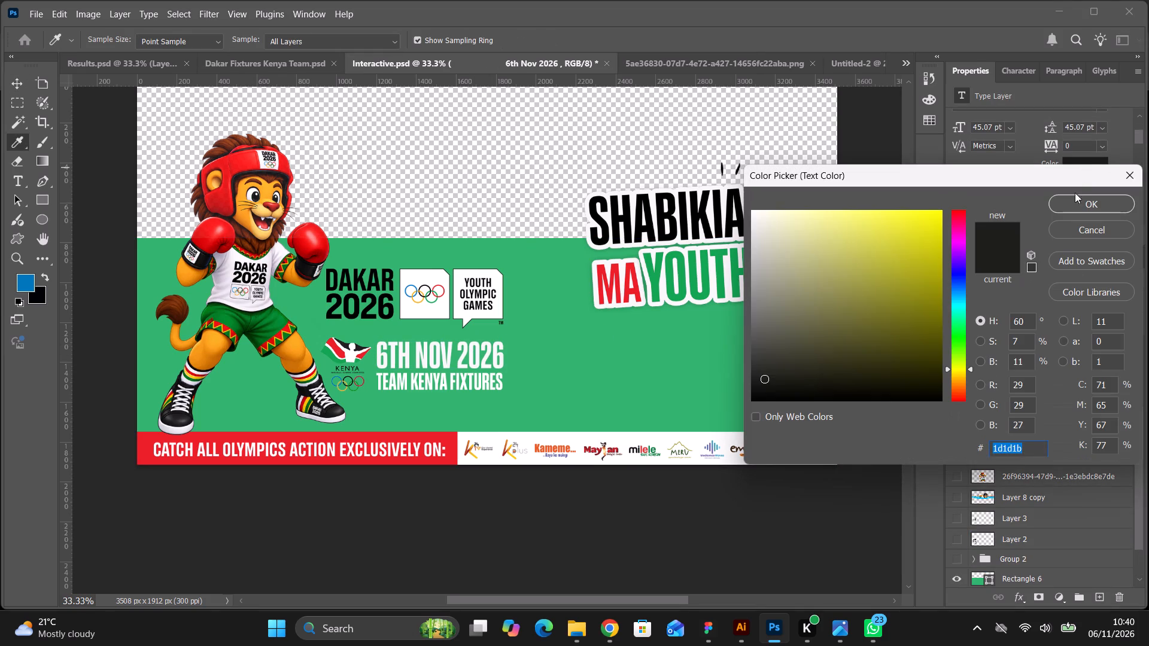
left_click(1094, 232)
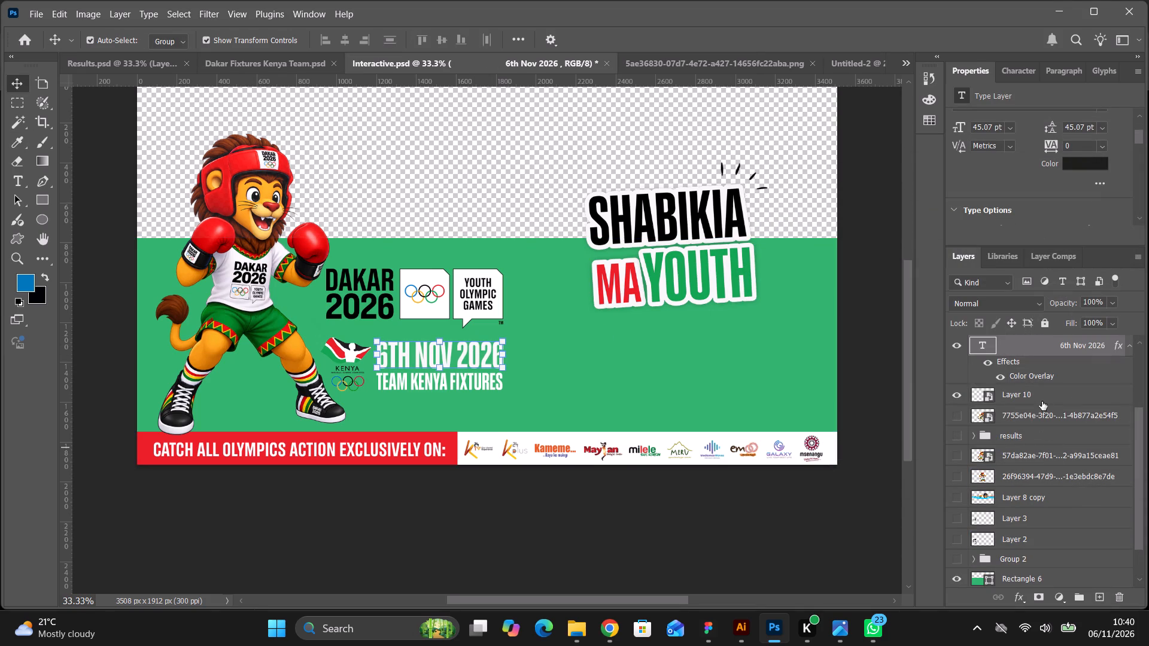
left_click(1003, 379)
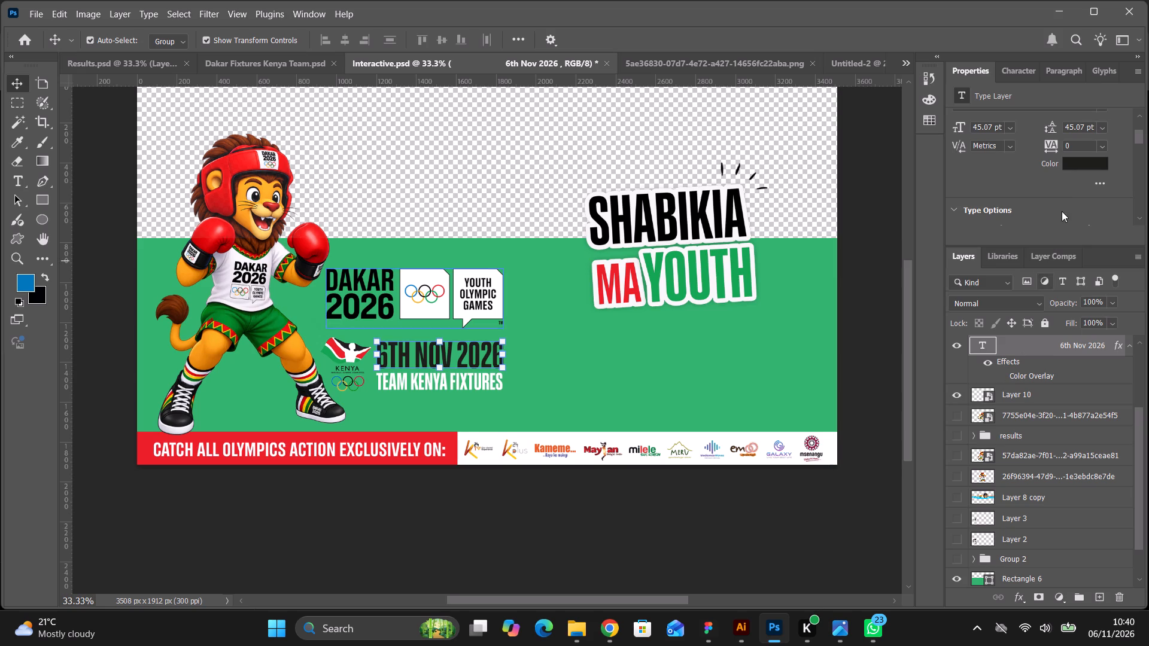
left_click(1073, 161)
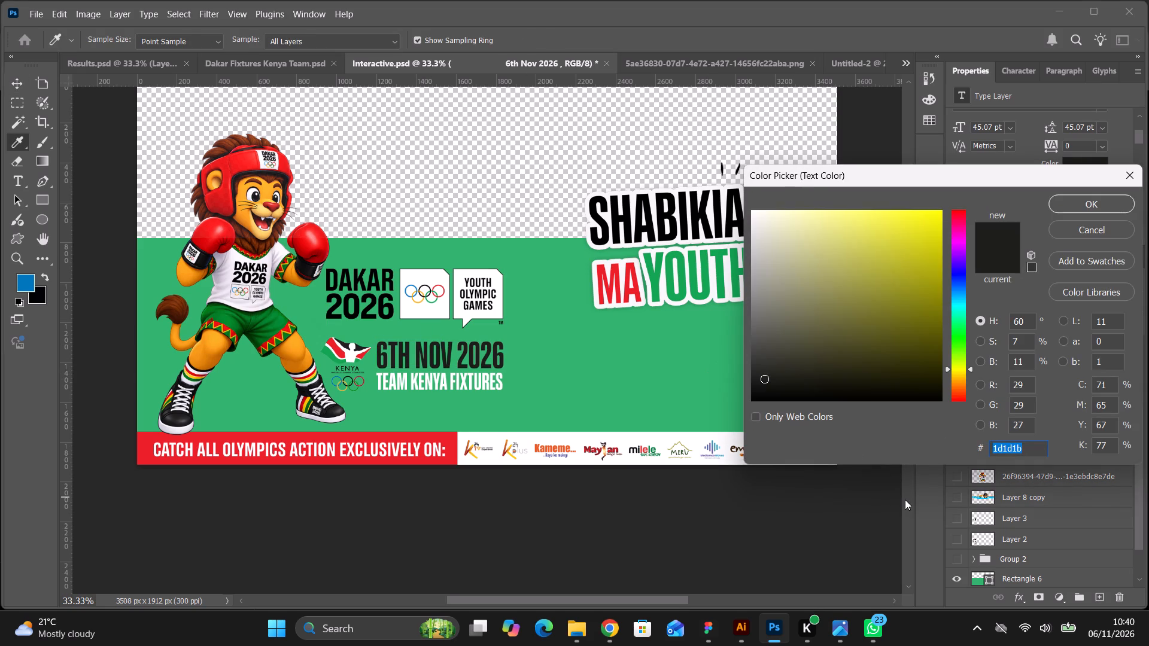
type("ffffff")
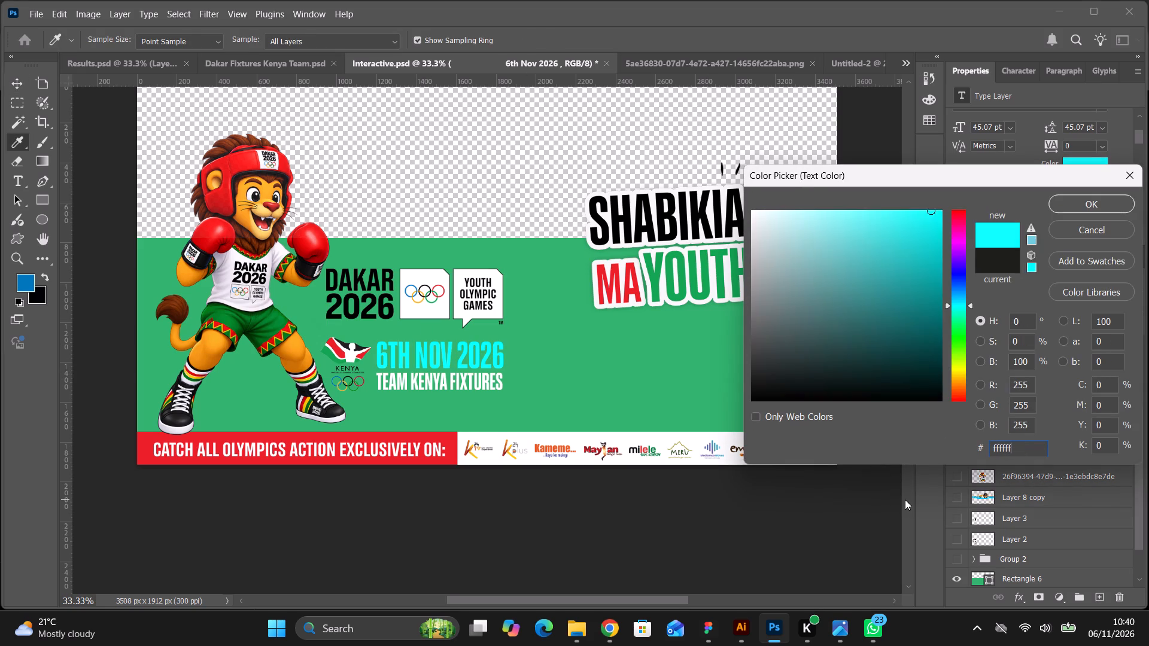
left_click(1103, 203)
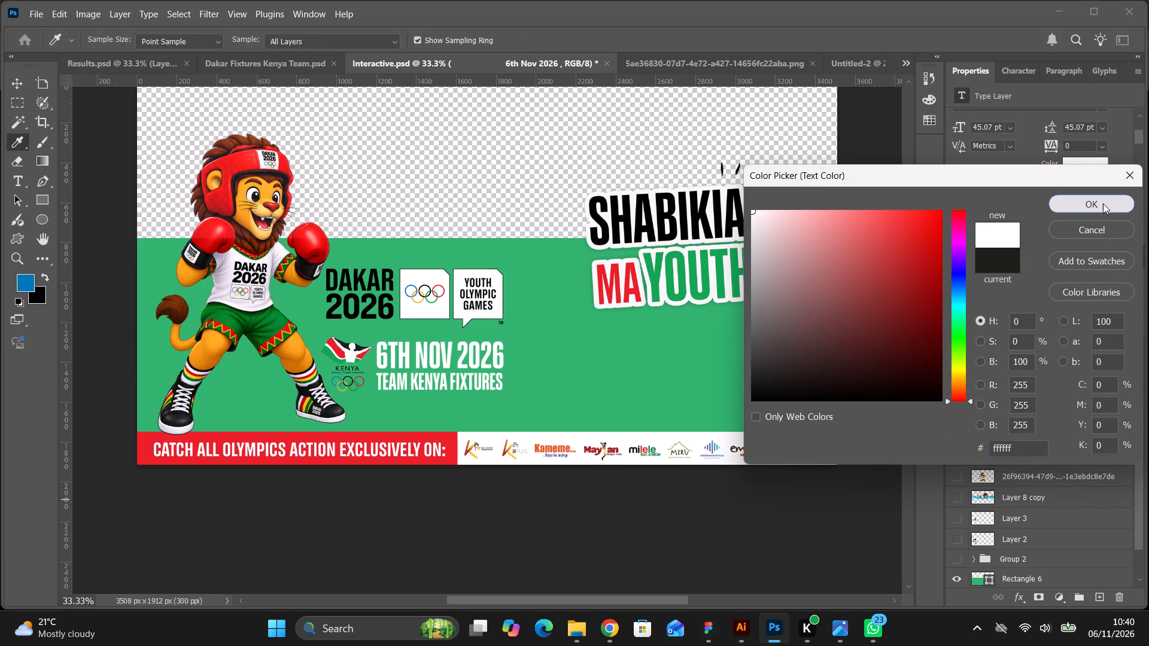
left_click(646, 532)
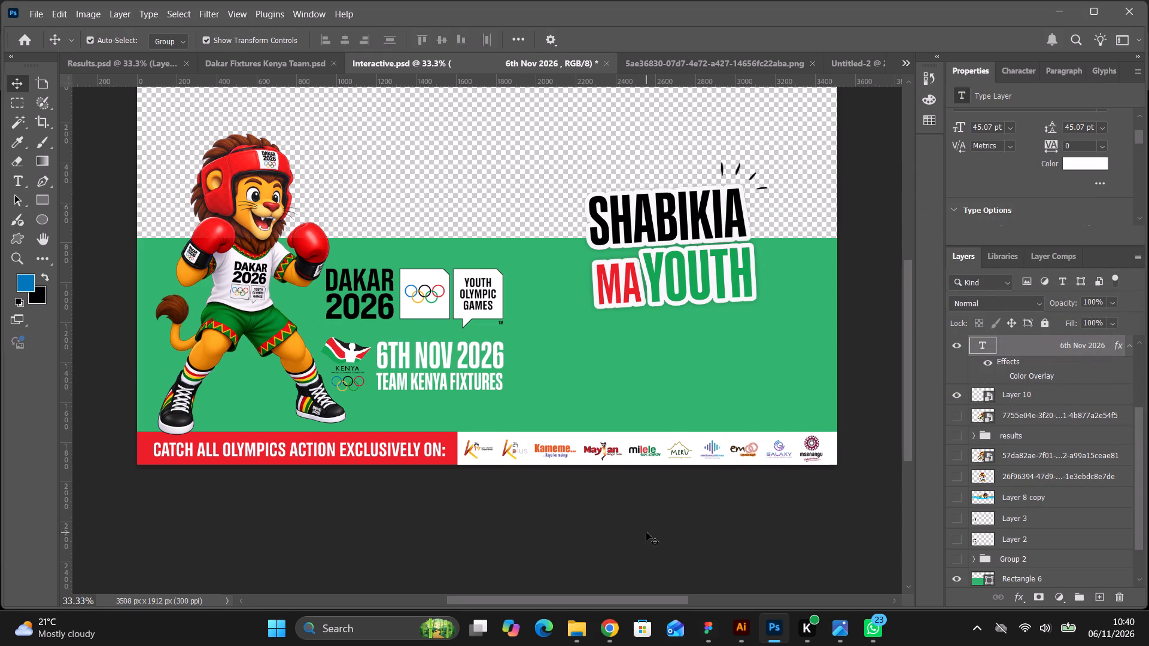
Check the text colour of the Team Kenya Fixtures title.
left_click(474, 380)
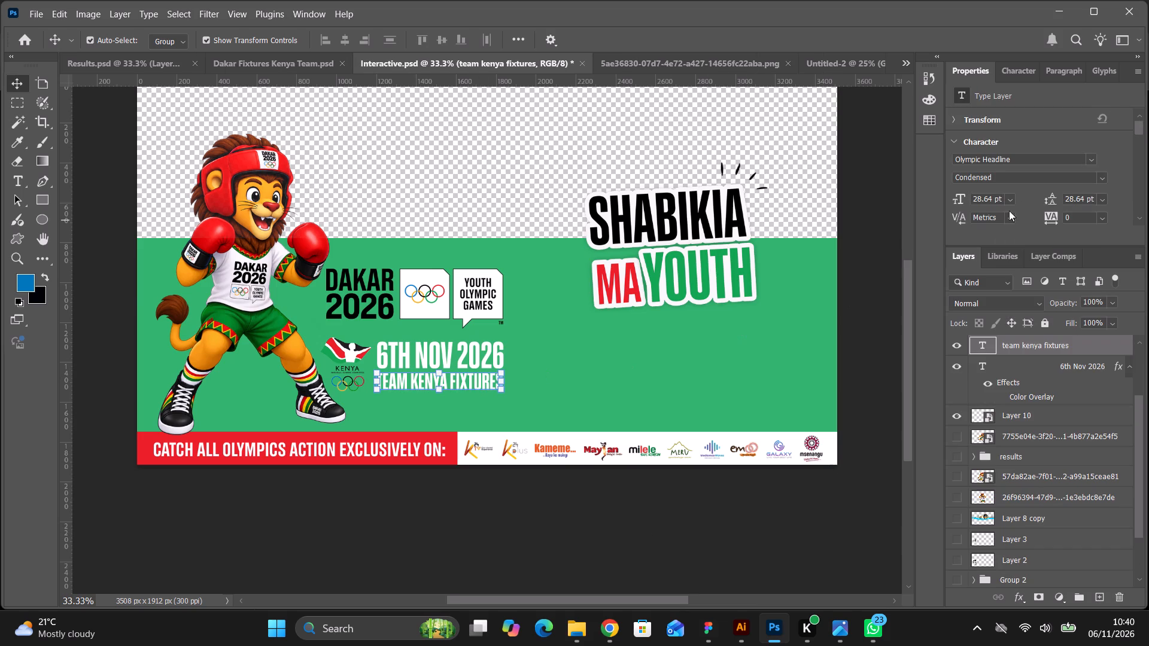
scroll(1067, 195, "down", 4)
left_click(1080, 183)
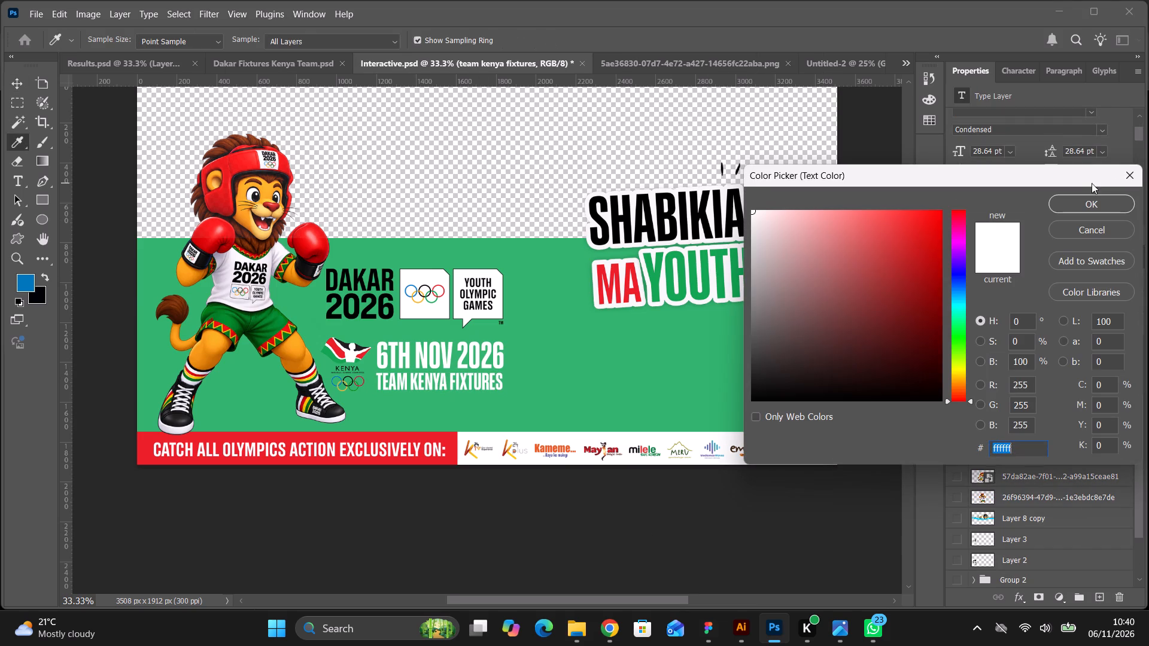
left_click(1098, 199)
left_click(823, 533)
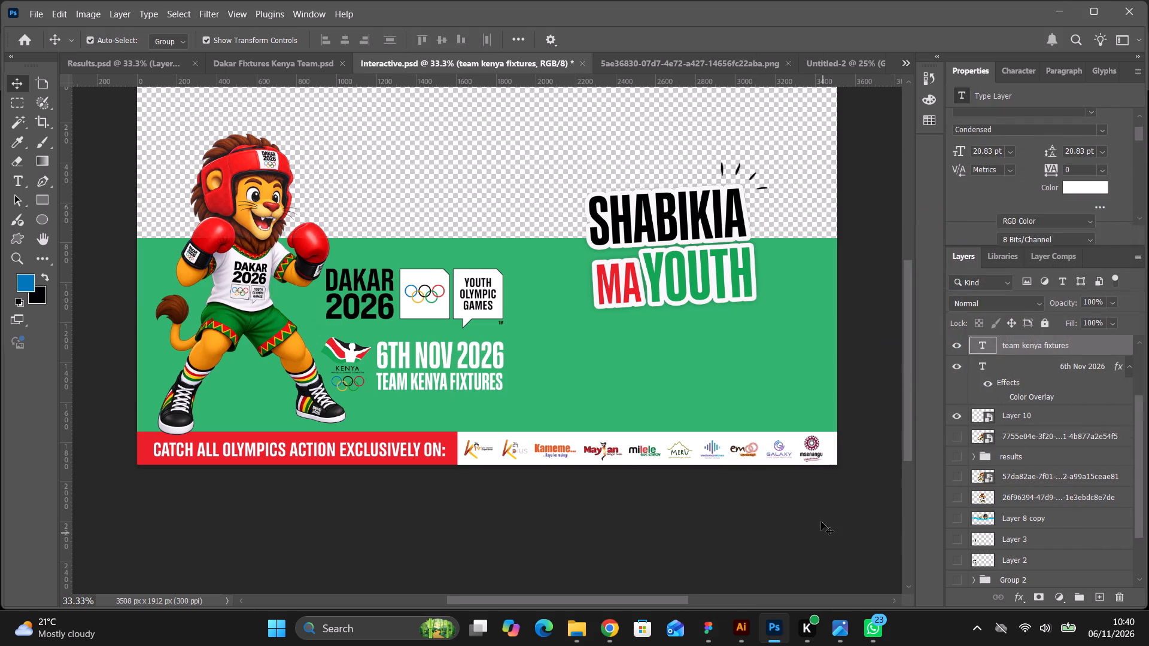
Switch to Chrome and look over the ChatGPT chats and the olympics.com Dakar 2026 page, returning to Photoshop at the end.
scroll(804, 494, "up", 3)
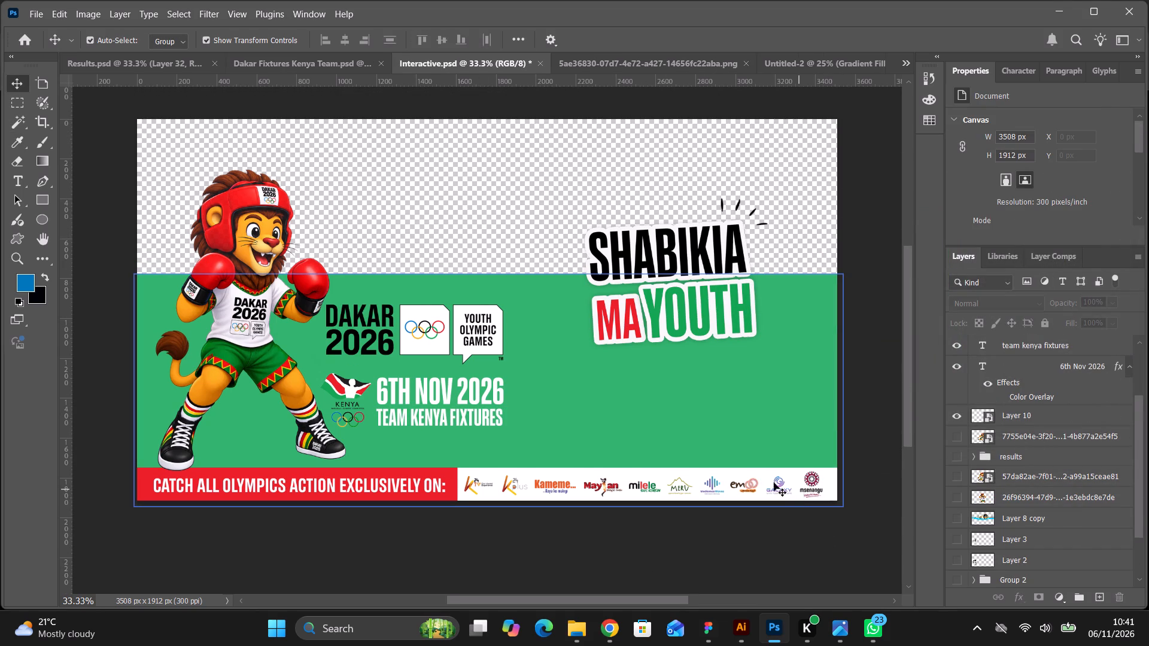
left_click(282, 383)
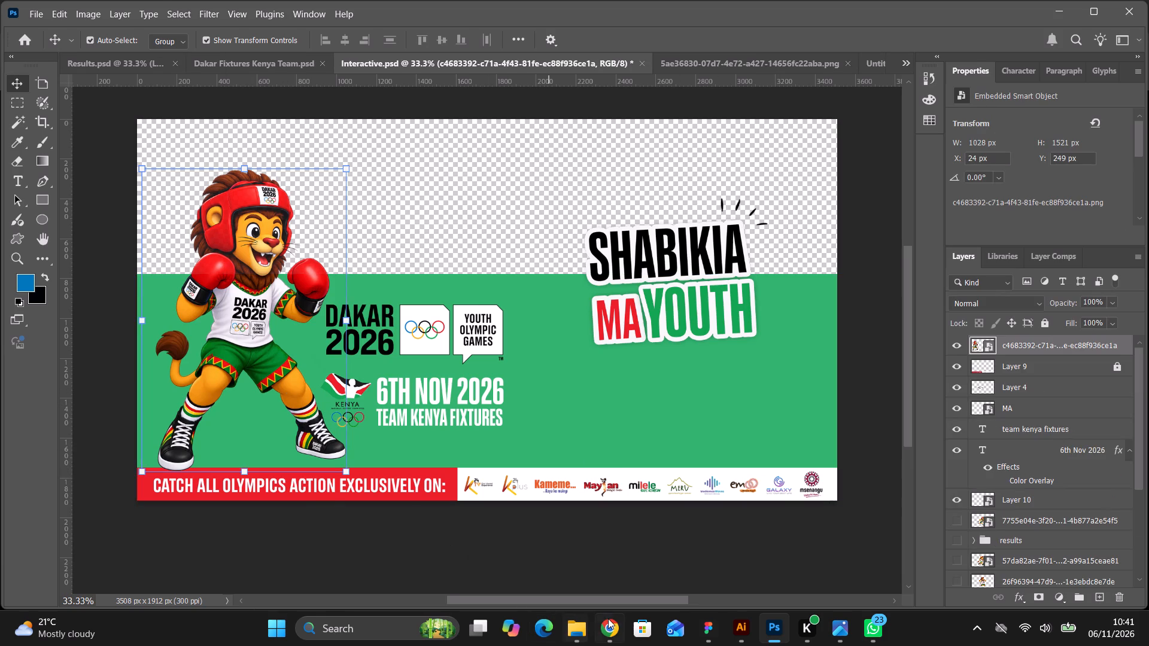
left_click(615, 624)
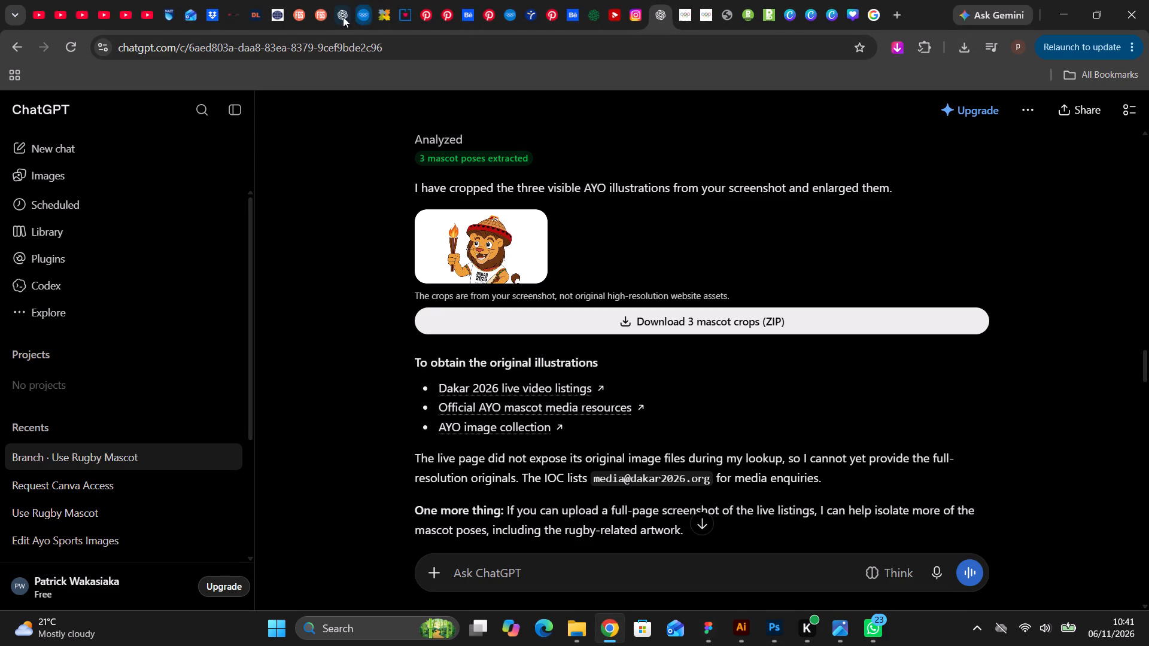
left_click(341, 16)
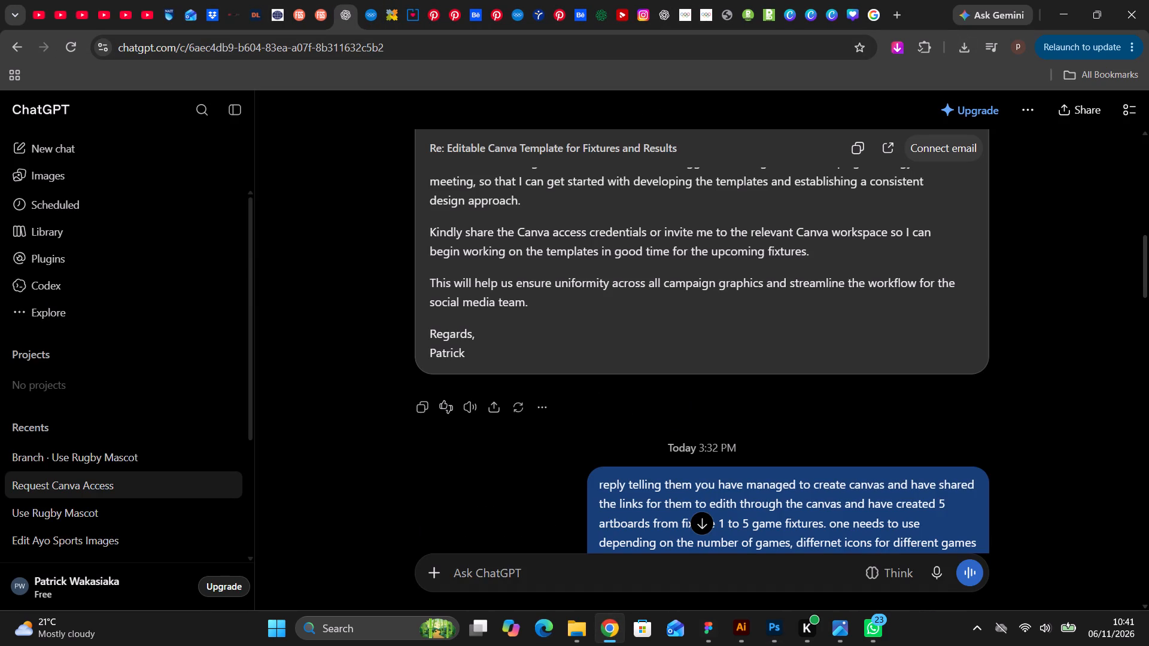
left_click(704, 23)
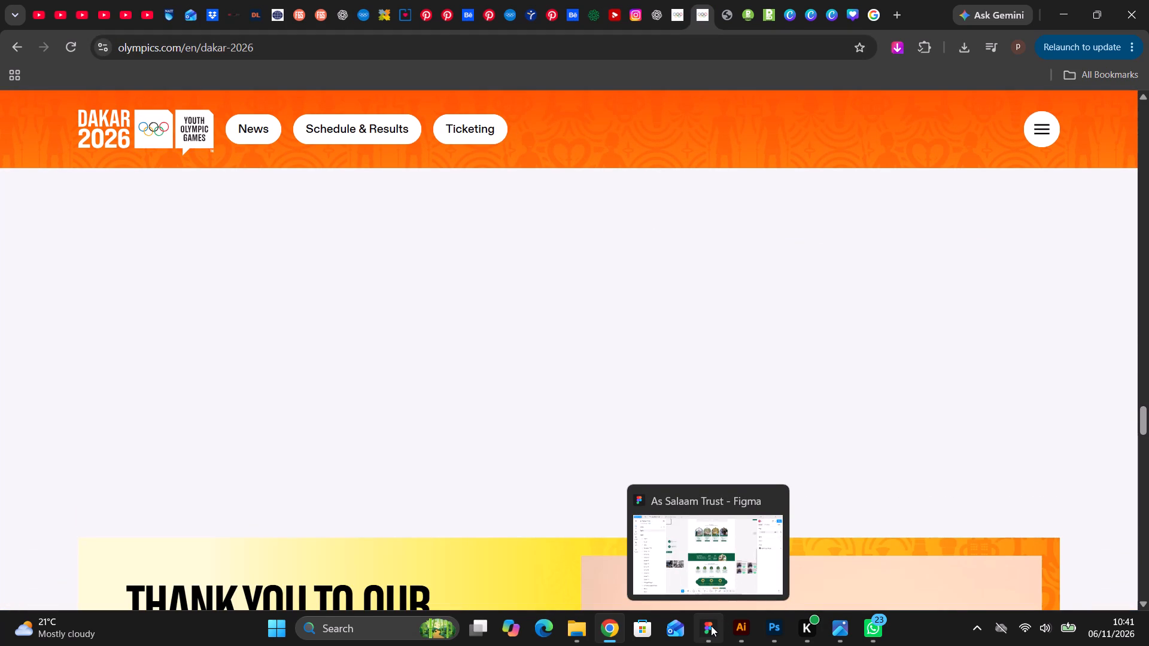
left_click(770, 630)
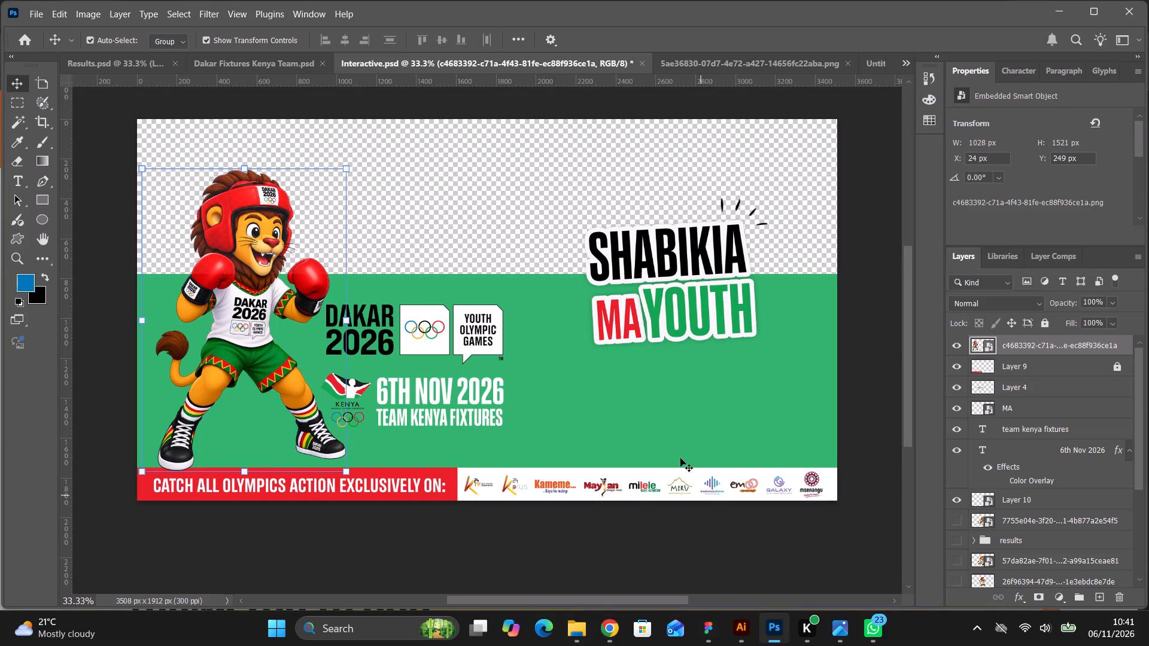
Draw a red rectangle about 1309 by 148 px on the green background below the Shabikia Ma Youth logo.
left_click(625, 537)
scroll(525, 374, "down", 7)
scroll(448, 291, "up", 2)
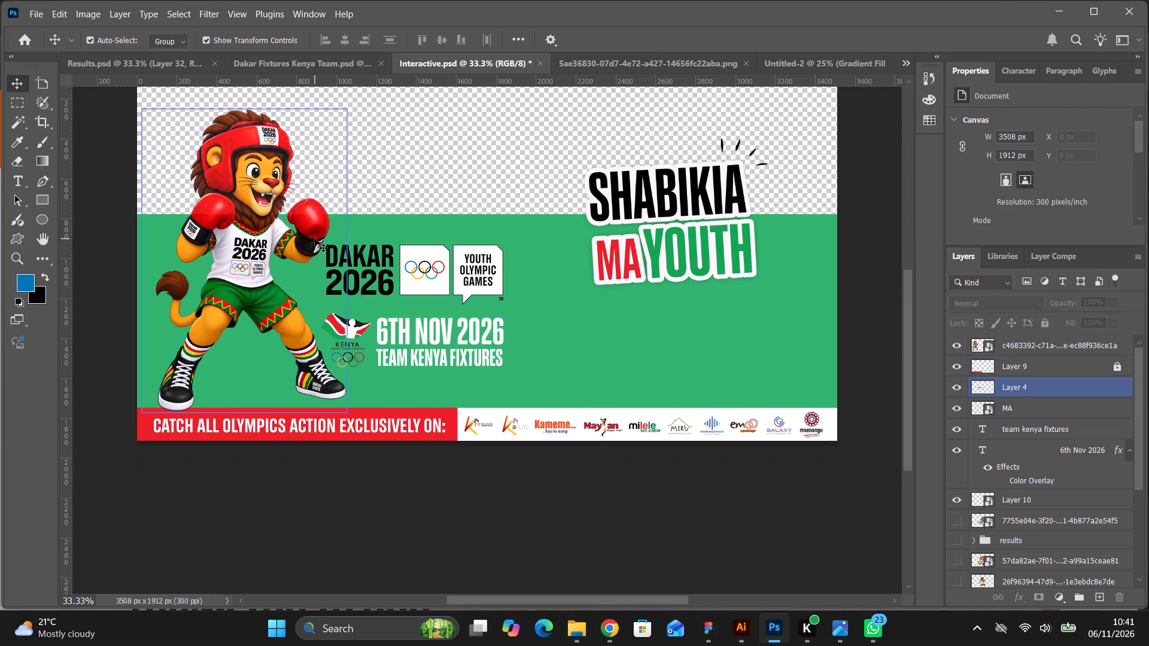
left_click(45, 200)
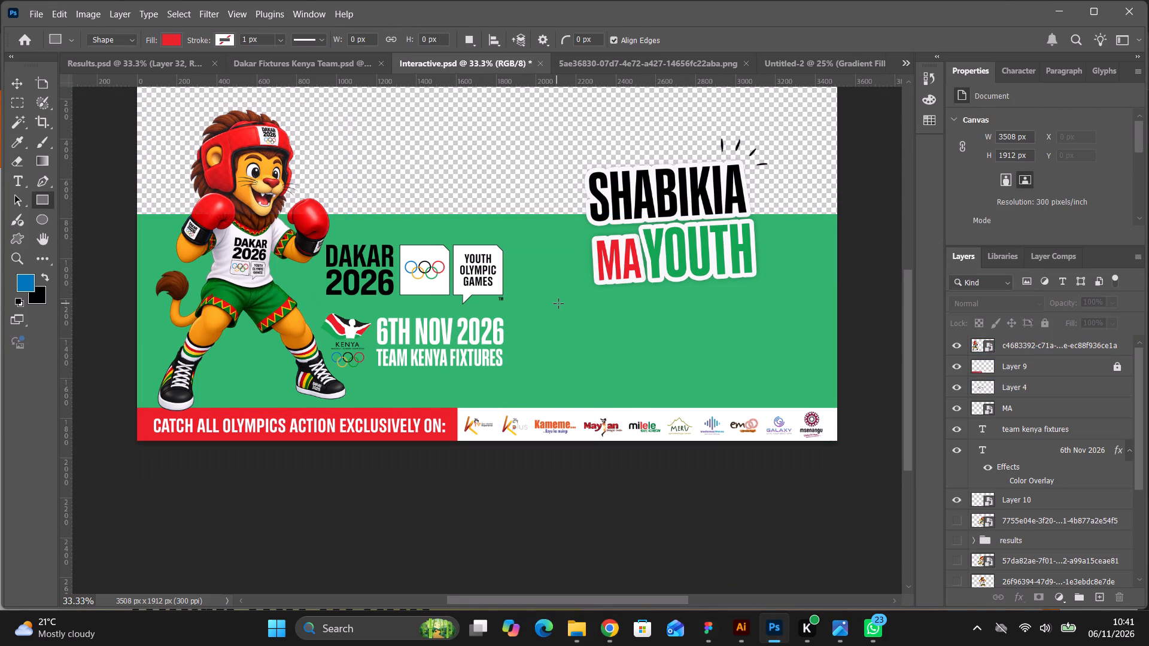
left_click_drag(555, 304, 562, 309)
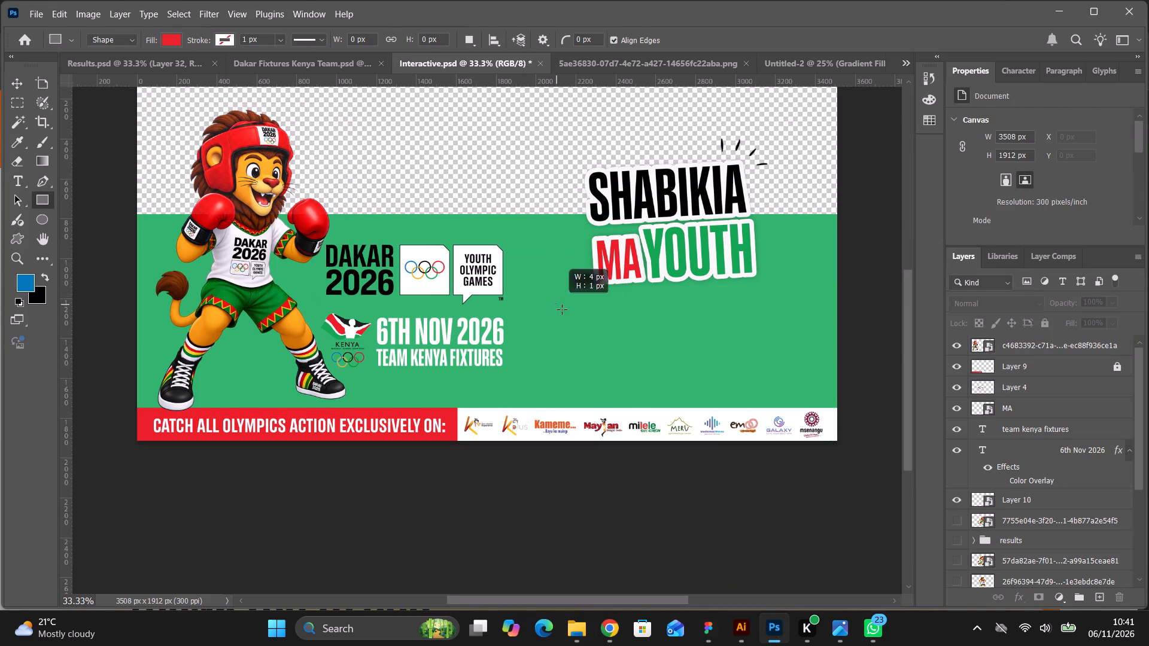
left_click_drag(562, 309, 810, 334)
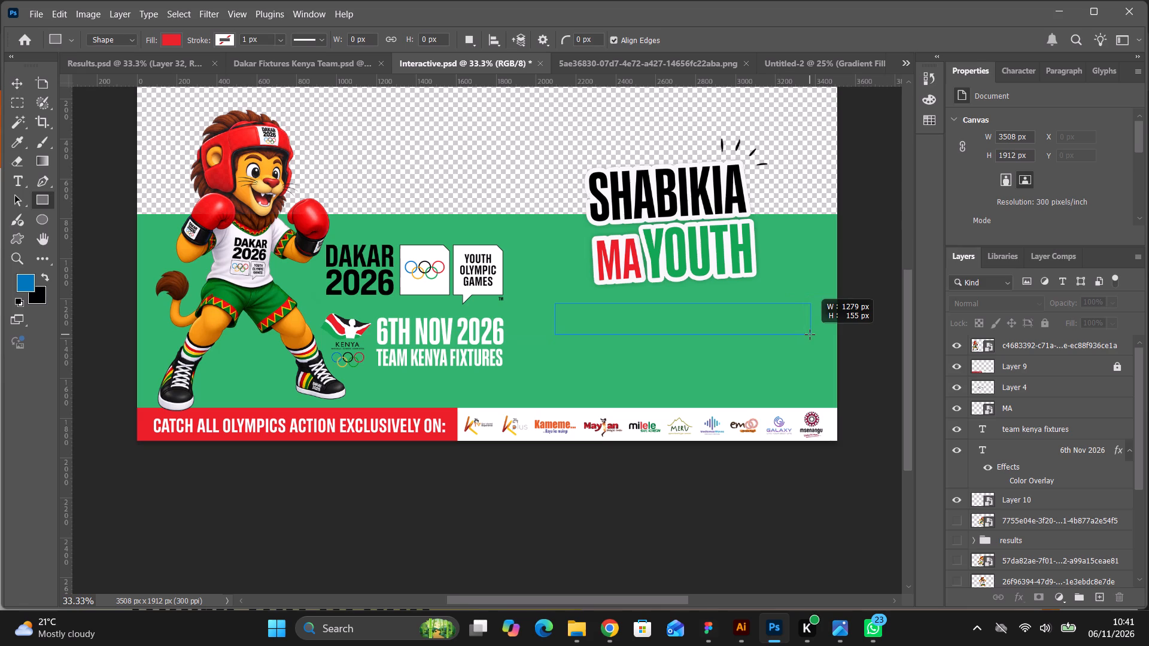
left_click_drag(810, 334, 816, 333)
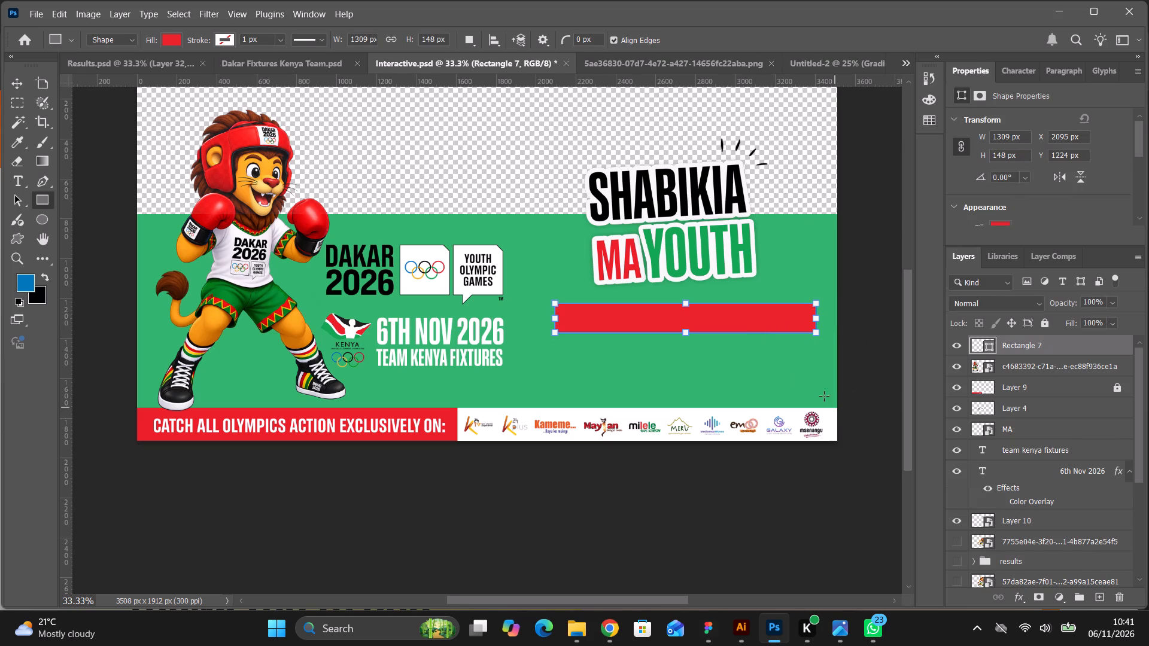
Reduce the new red bar's height to about 137 px, keeping its top edge in place, and deselect it.
left_click(688, 333)
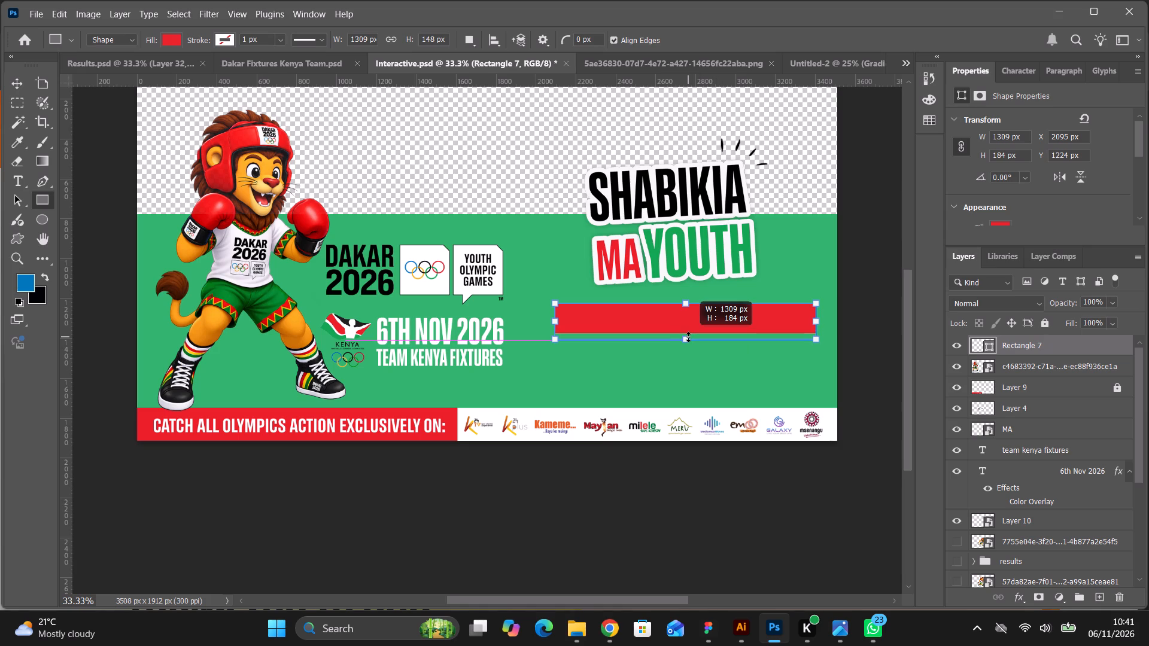
left_click_drag(687, 337, 687, 328)
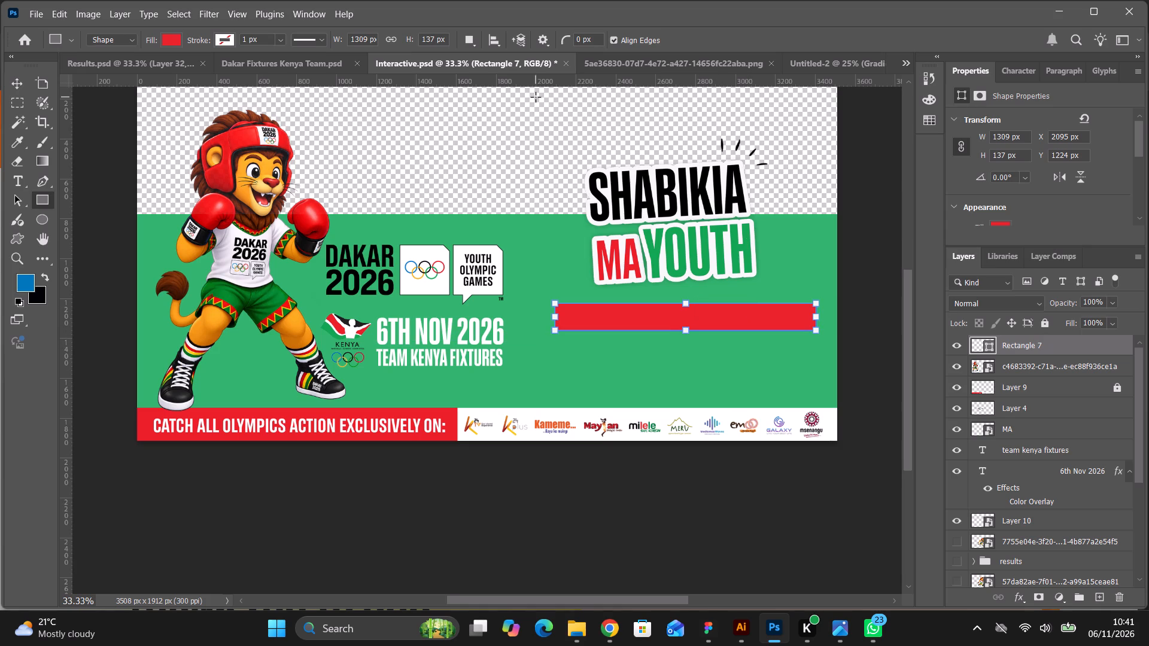
left_click(20, 77)
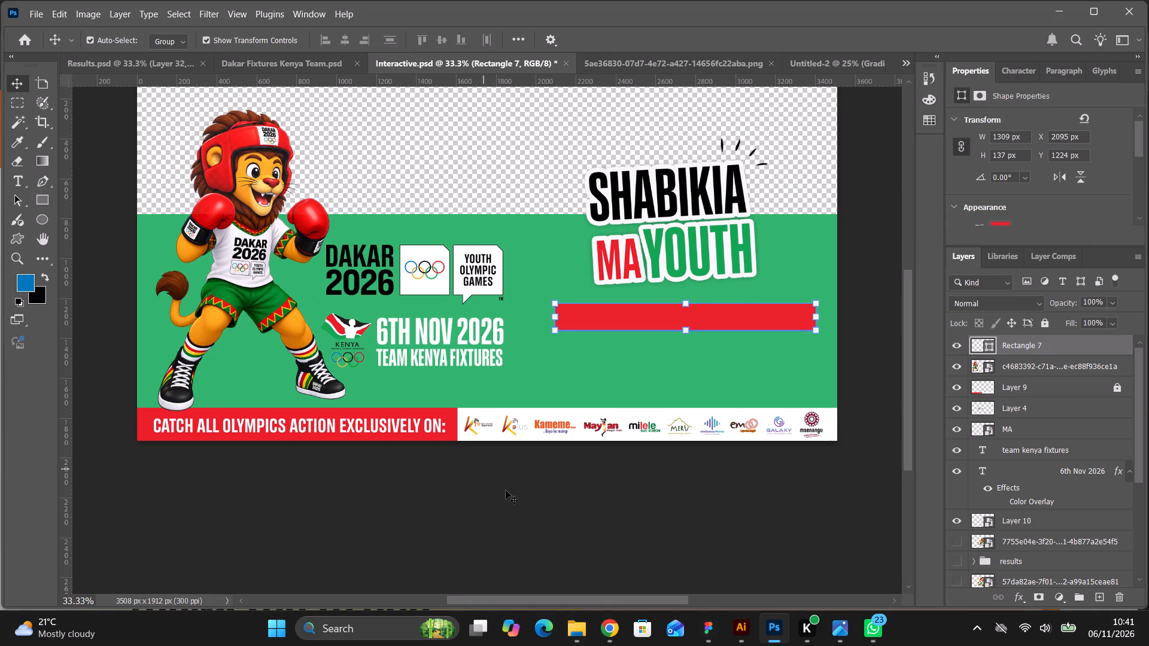
left_click(519, 514)
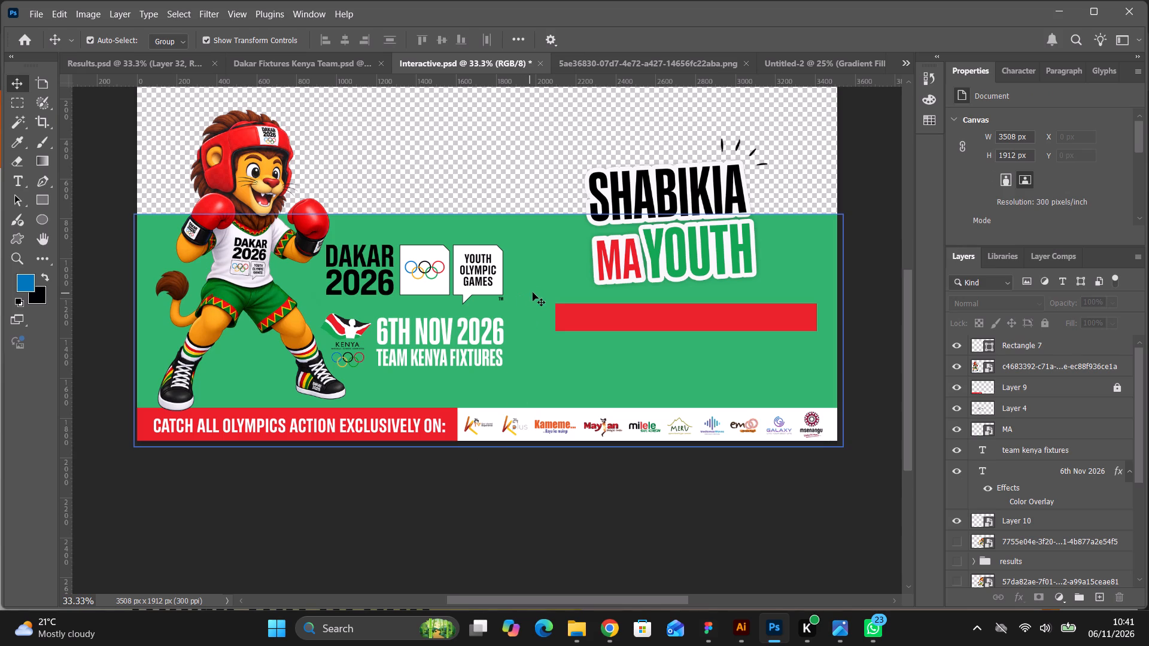
left_click(481, 481)
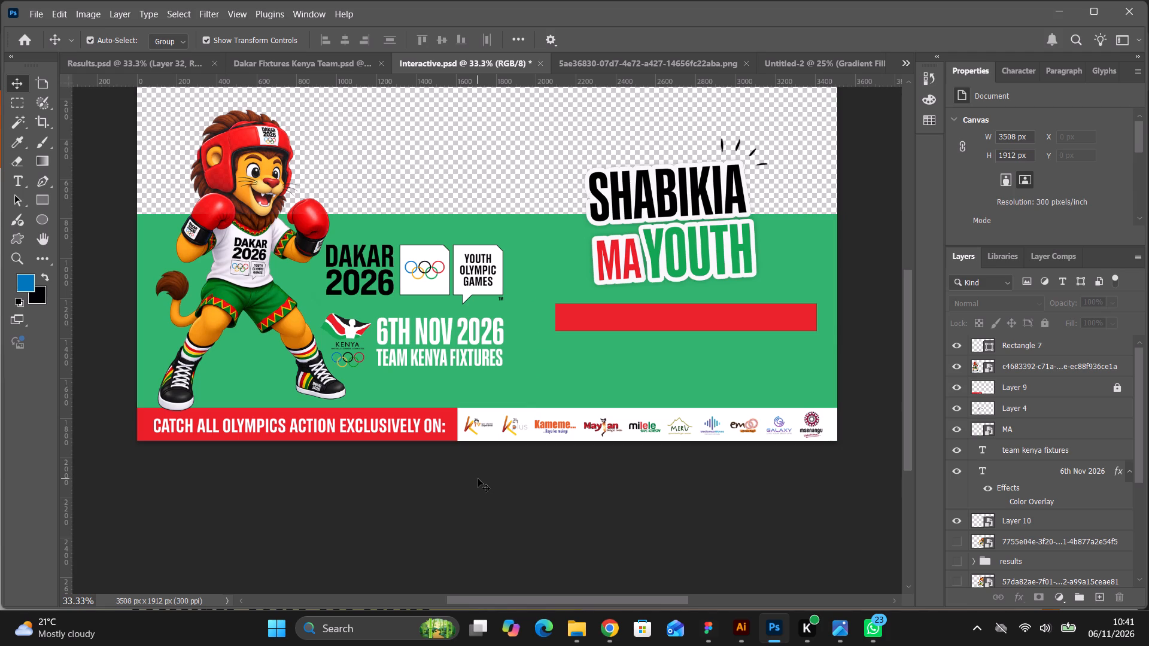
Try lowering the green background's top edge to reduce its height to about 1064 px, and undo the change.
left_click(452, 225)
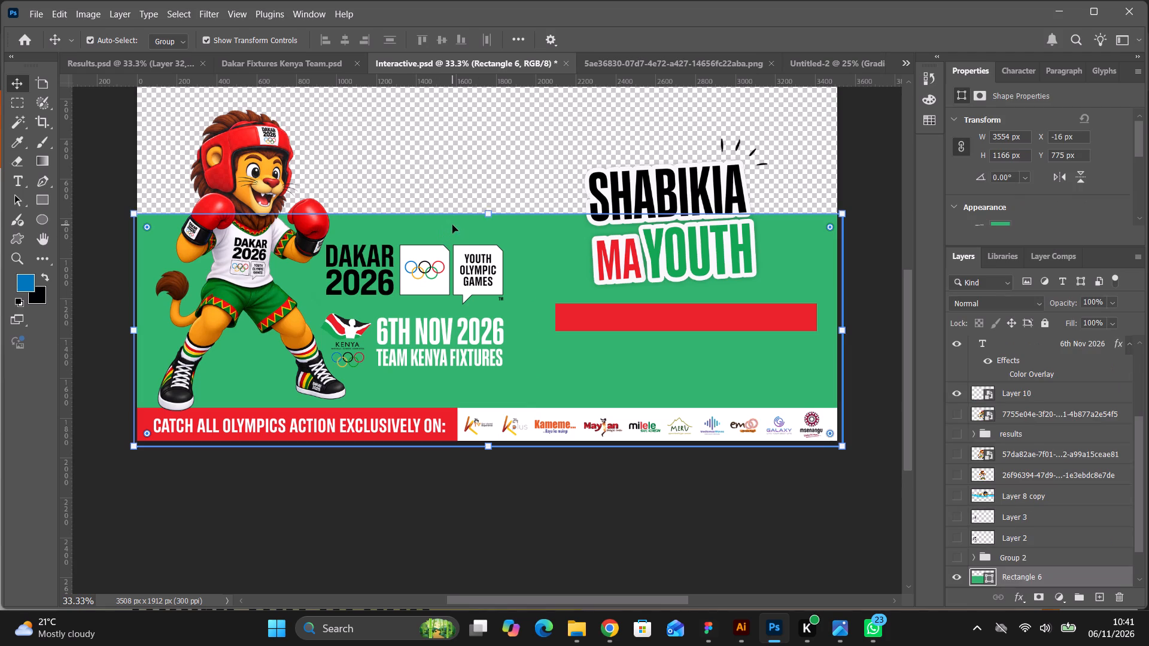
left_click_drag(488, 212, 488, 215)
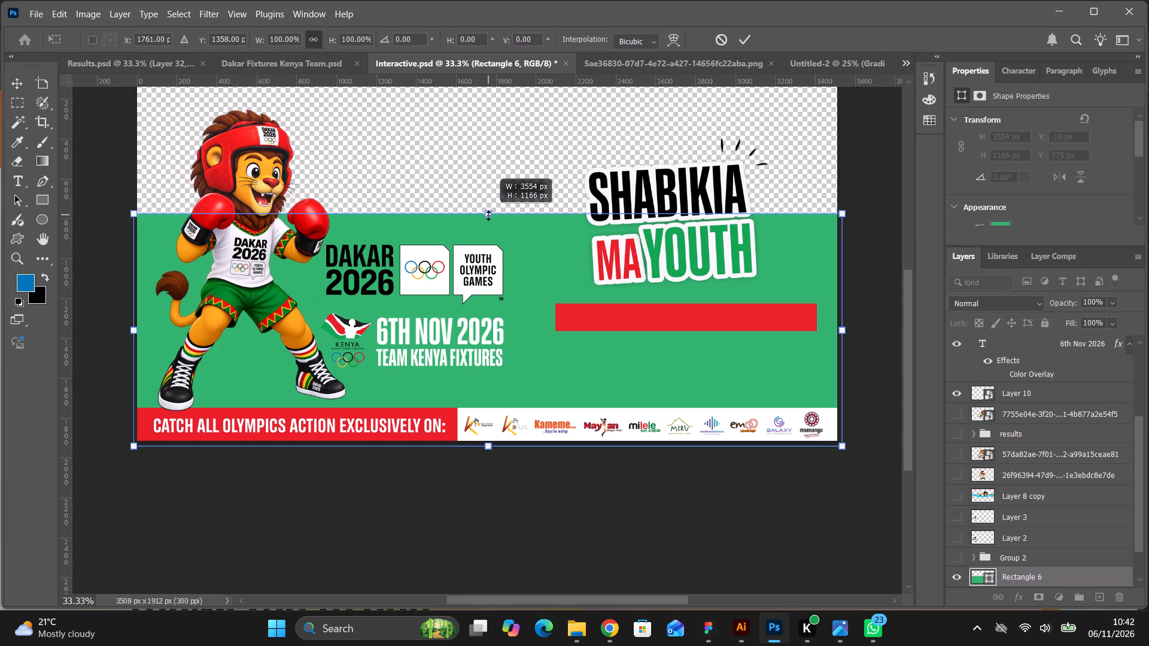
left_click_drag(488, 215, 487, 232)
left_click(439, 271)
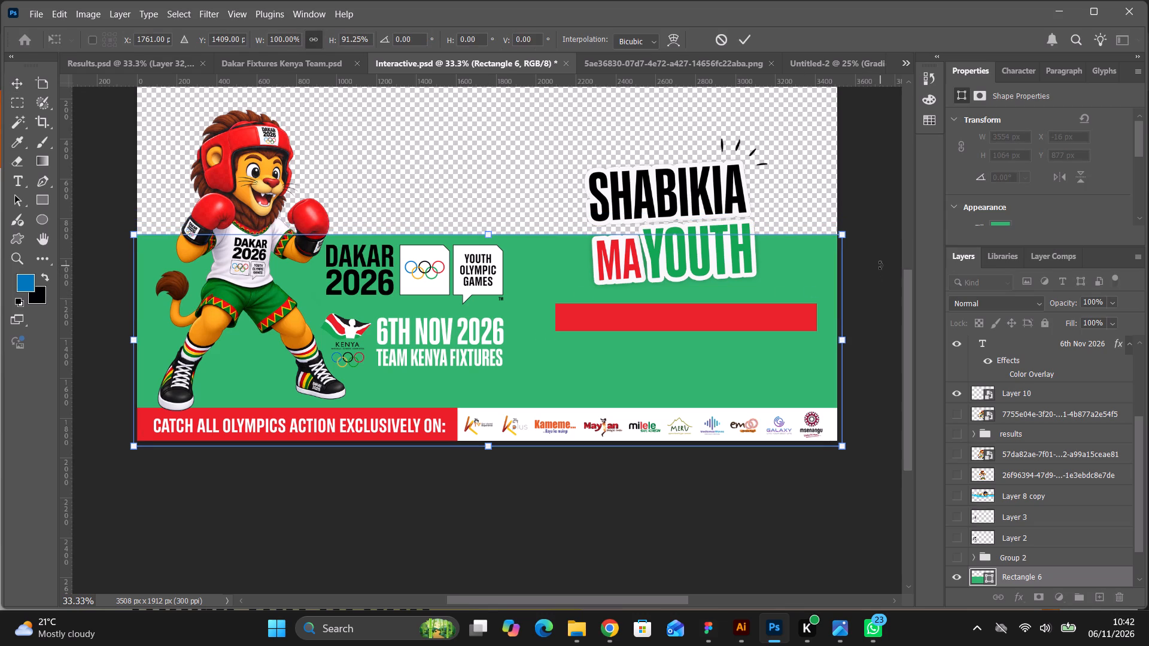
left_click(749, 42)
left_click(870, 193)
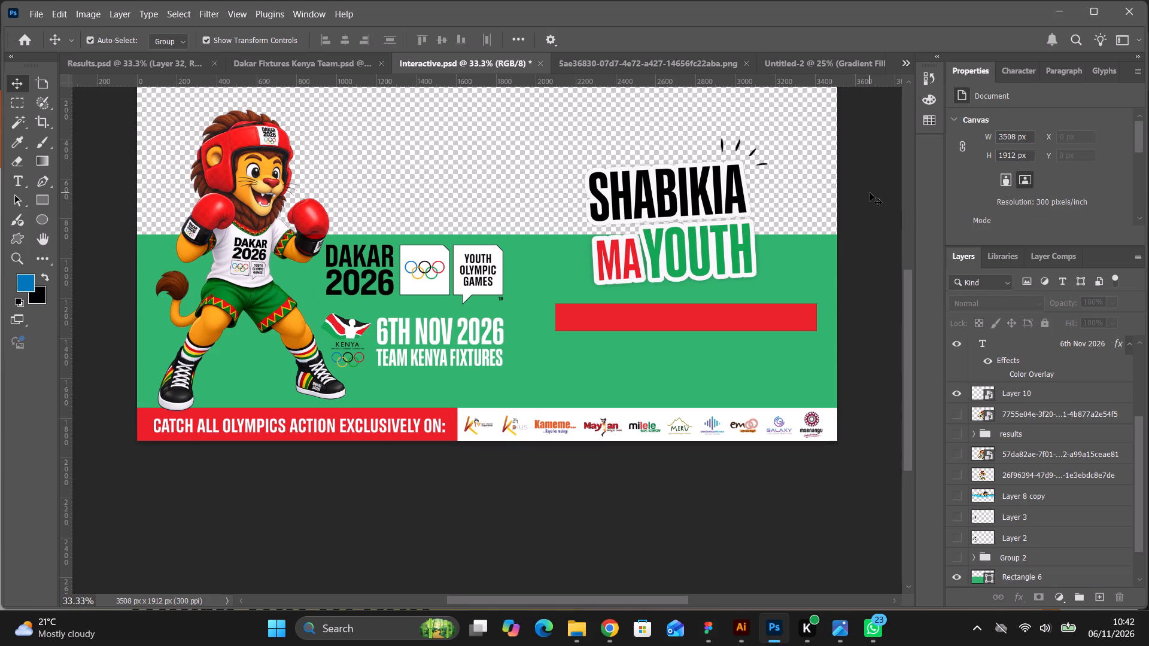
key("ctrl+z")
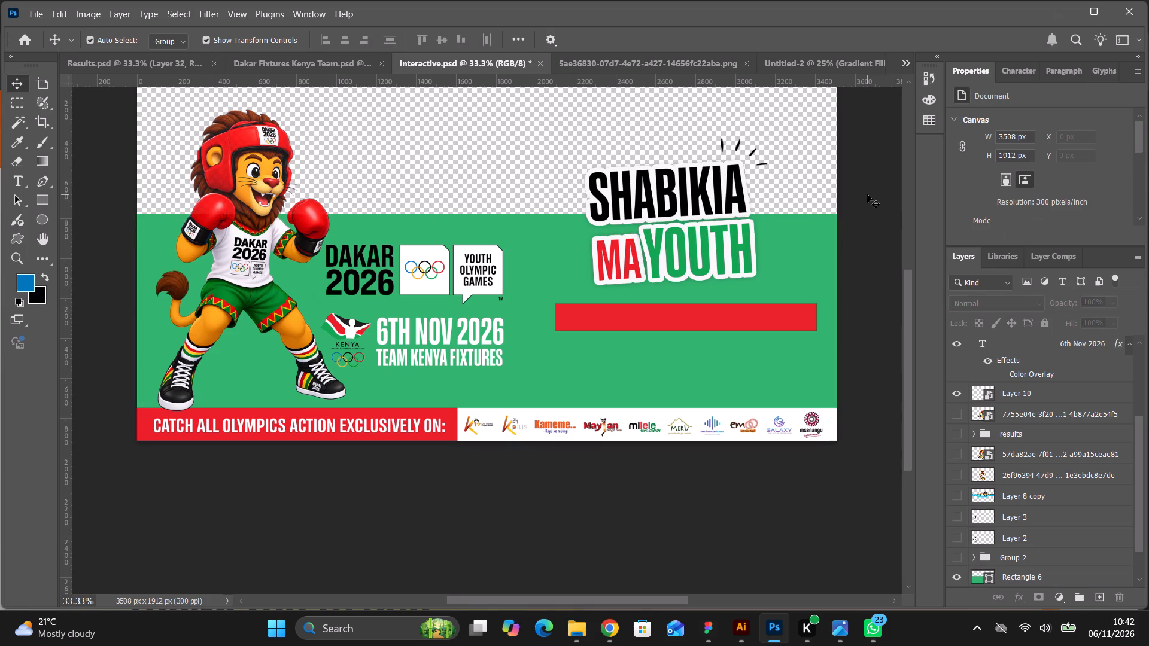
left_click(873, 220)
Move the red bar down to about Y 1293 px and stack two duplicates below it at about Y 1451 and 1599 px.
left_click_drag(693, 316, 696, 331)
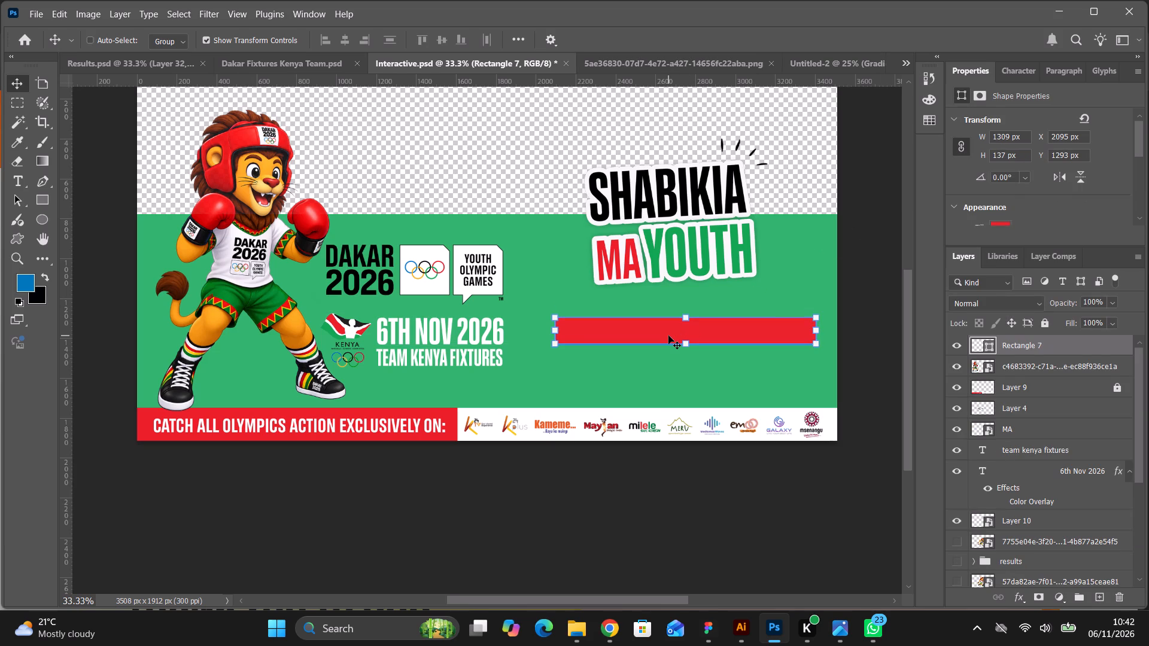
key("ctrl+j")
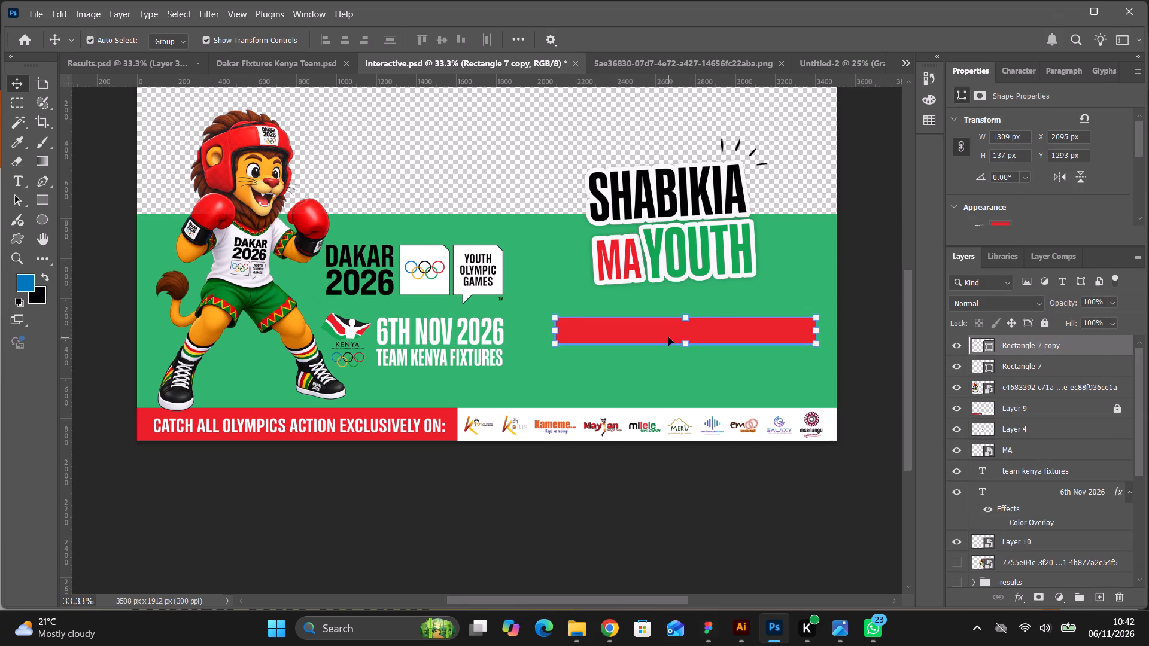
left_click_drag(668, 337, 673, 369)
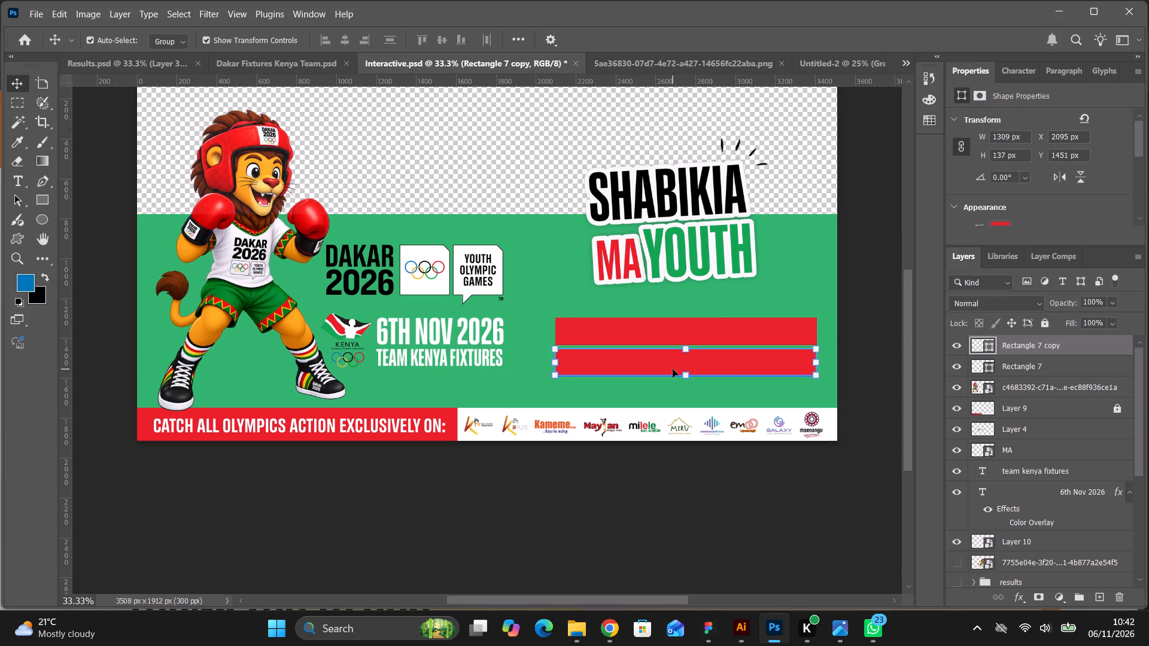
key("ctrl+j")
left_click_drag(673, 369, 674, 398)
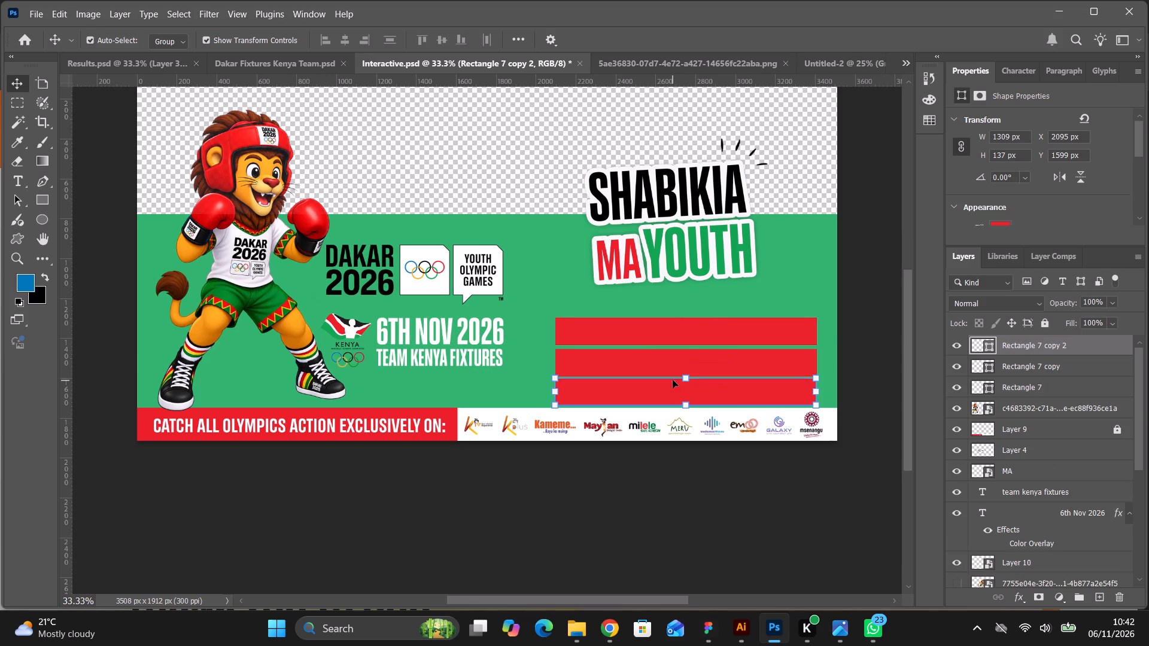
Move all three red bars up together so the top one sits at about Y 1230 px, and deselect them.
left_click(683, 355, "shift")
left_click(698, 327, "shift")
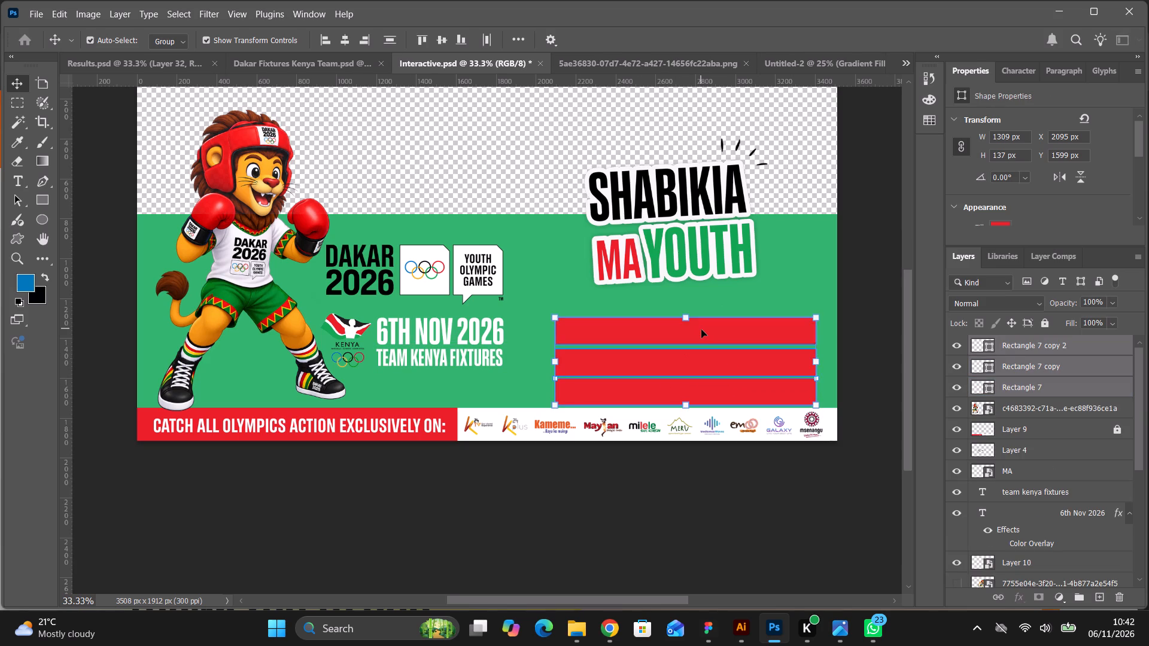
left_click_drag(701, 330, 702, 318)
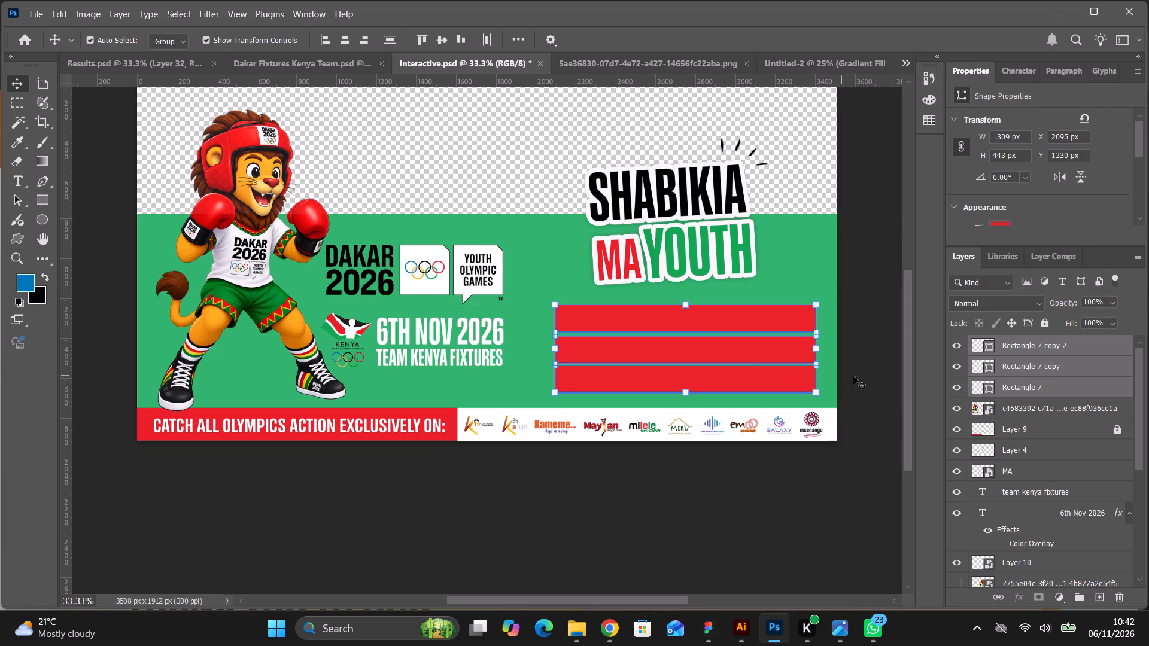
left_click(873, 379)
Distribute the three red bars vertically so they are evenly spaced.
left_click(797, 382)
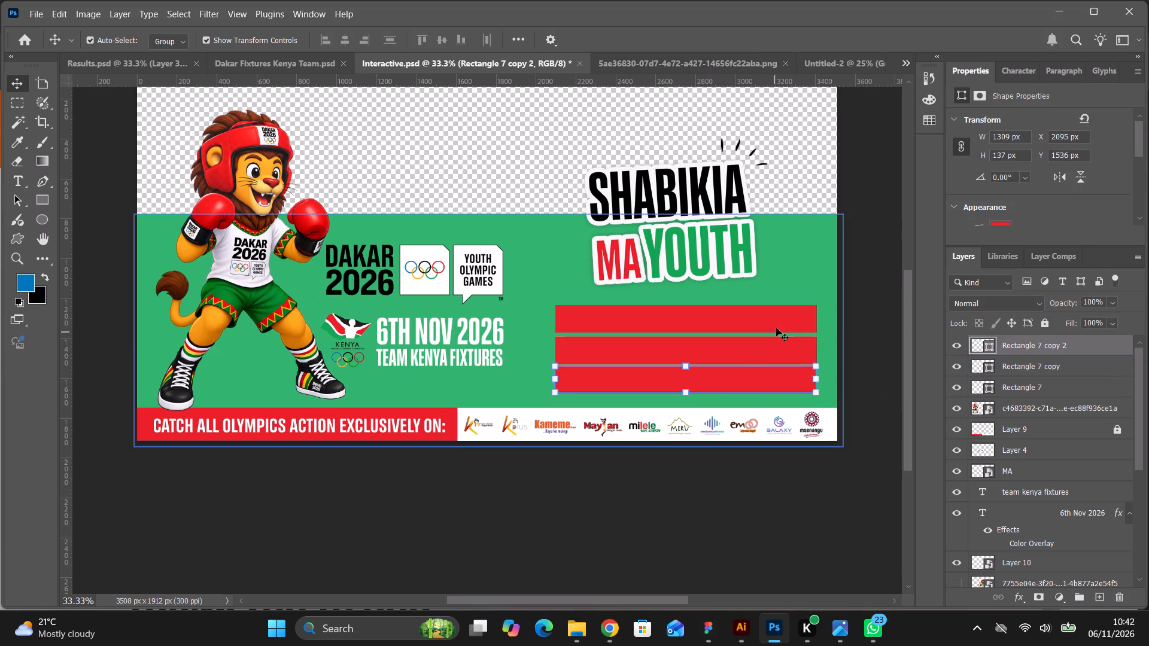
left_click(777, 323, "shift")
left_click(777, 349, "shift")
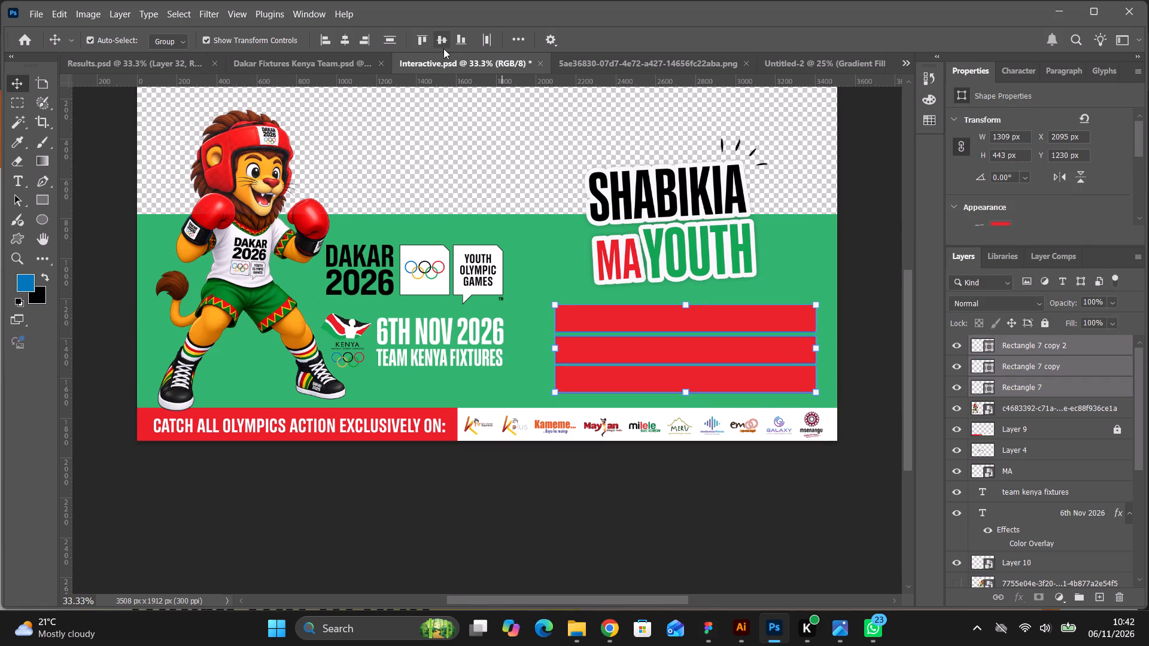
left_click(390, 37)
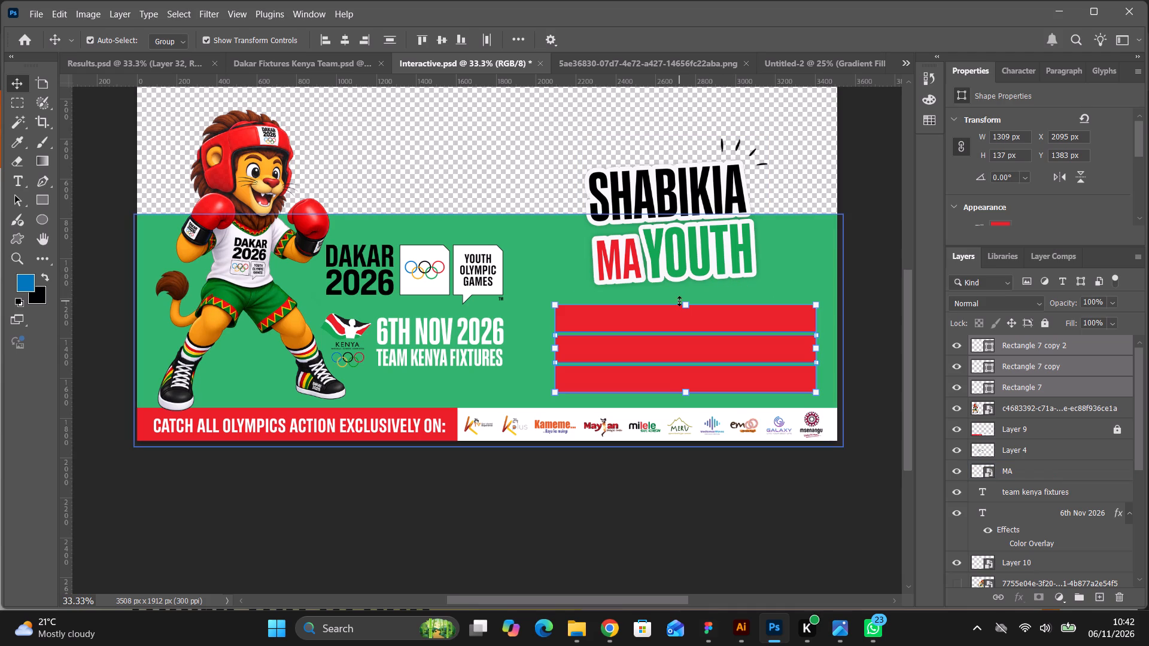
Reduce the combined height of the three red bars to about 380 px (85.78%), keeping their width and bottom edge.
left_click_drag(685, 303, 686, 315)
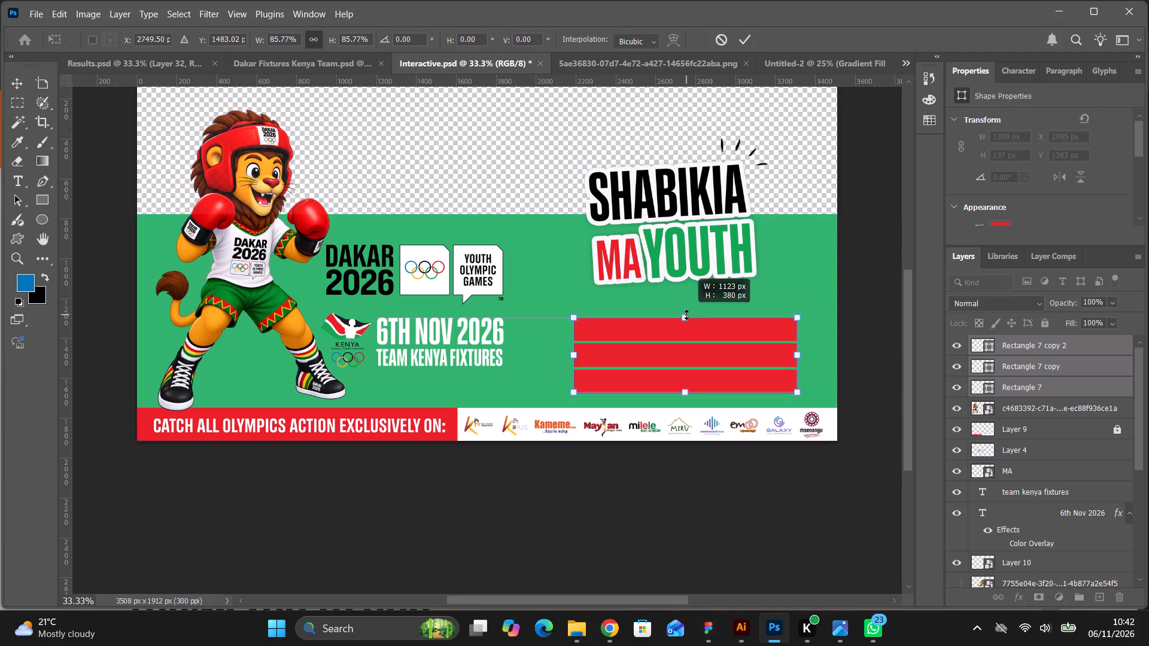
left_click_drag(686, 315, 686, 316)
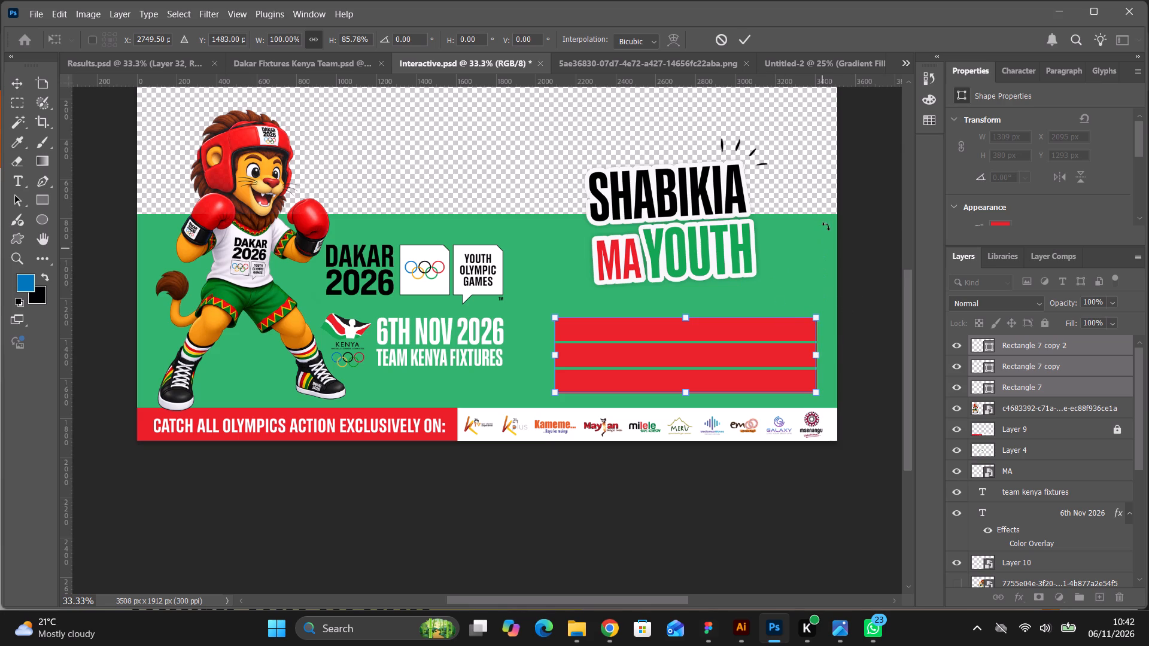
left_click(743, 38)
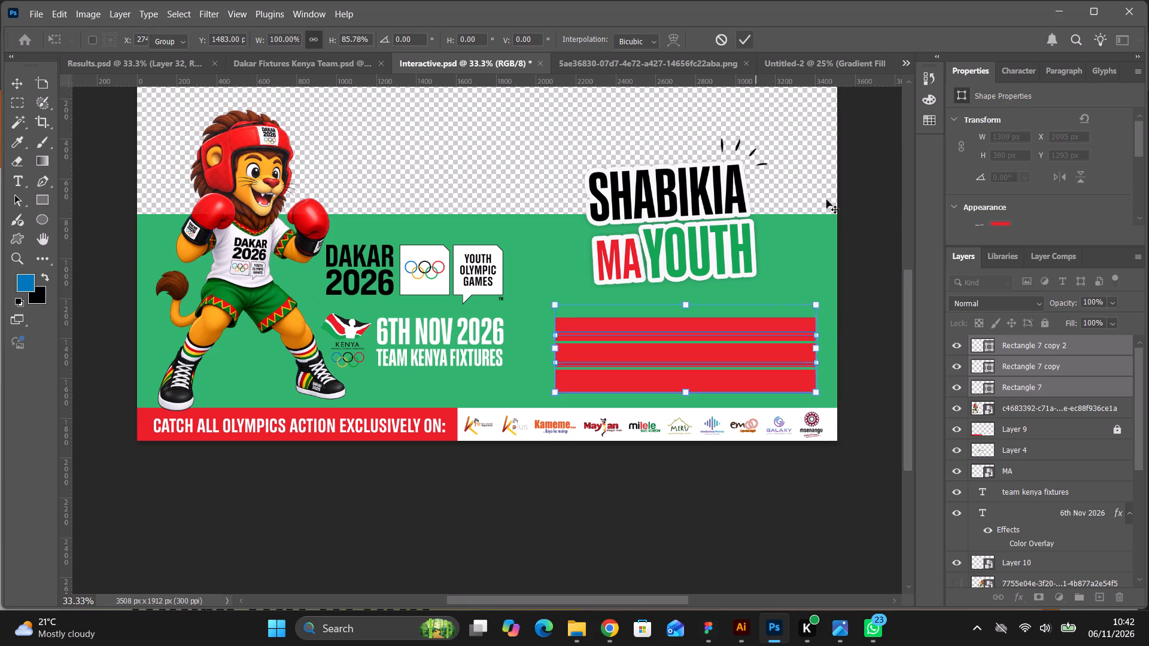
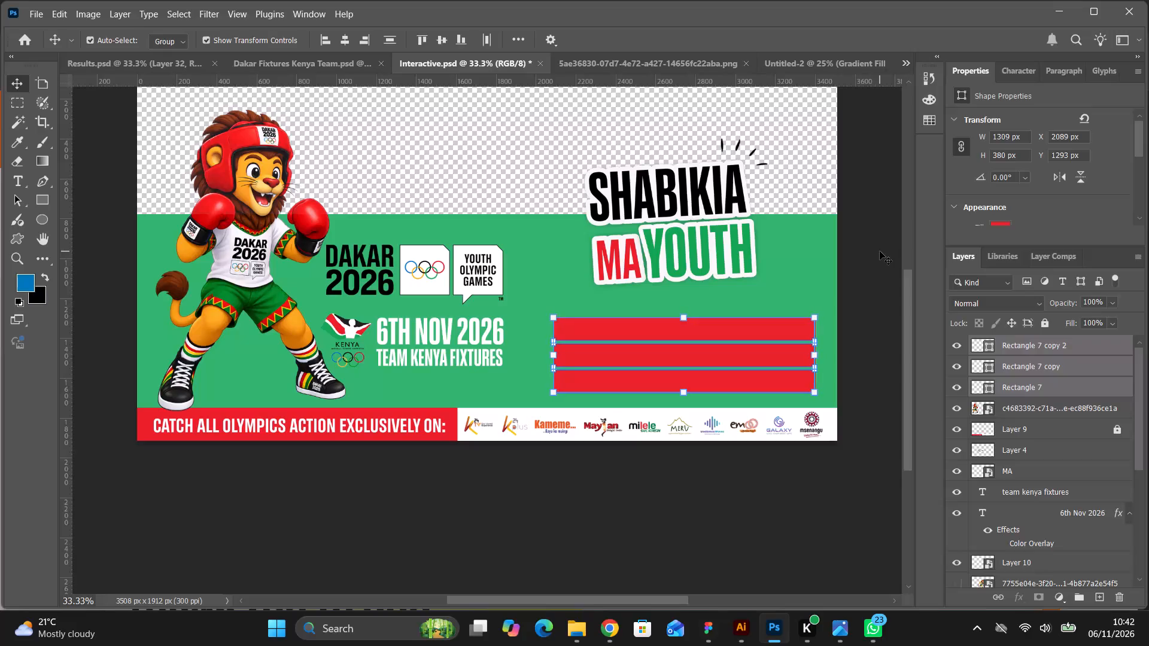
Nudge the three selected red bars together to X 2080 px.
key("Left")
key("Left")
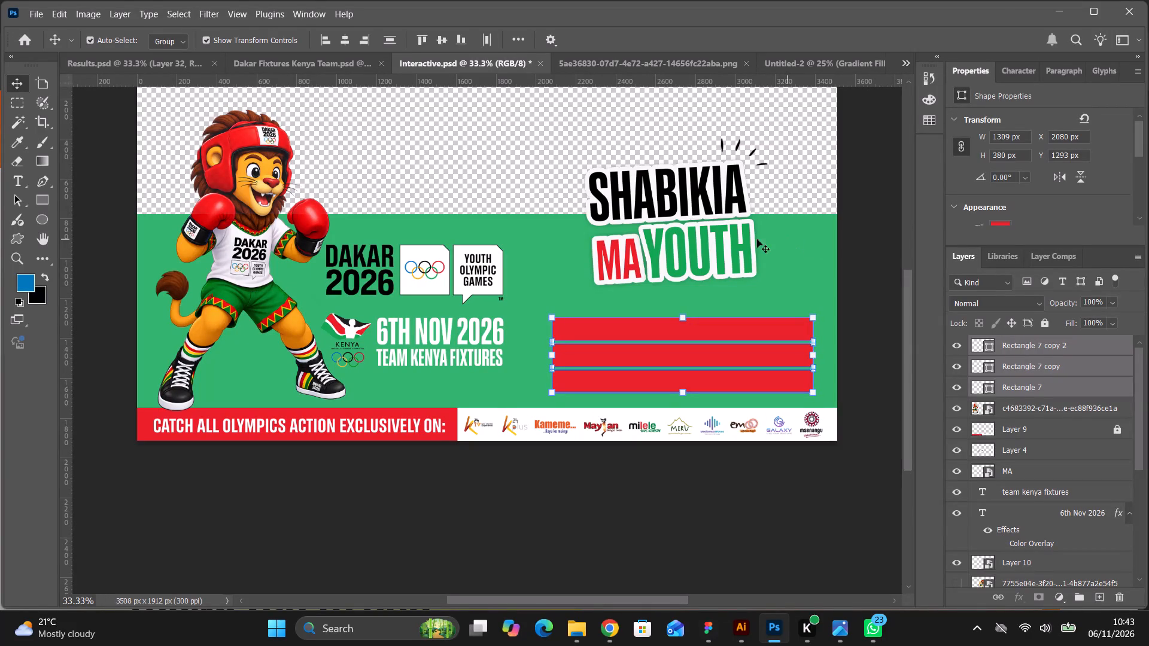
Scale the Shabikia Ma Youth logo up proportionally to about 116.87%, roughly 1090 × 879 px, keeping its top edge in place.
left_click(714, 246)
left_click_drag(673, 289, 674, 294)
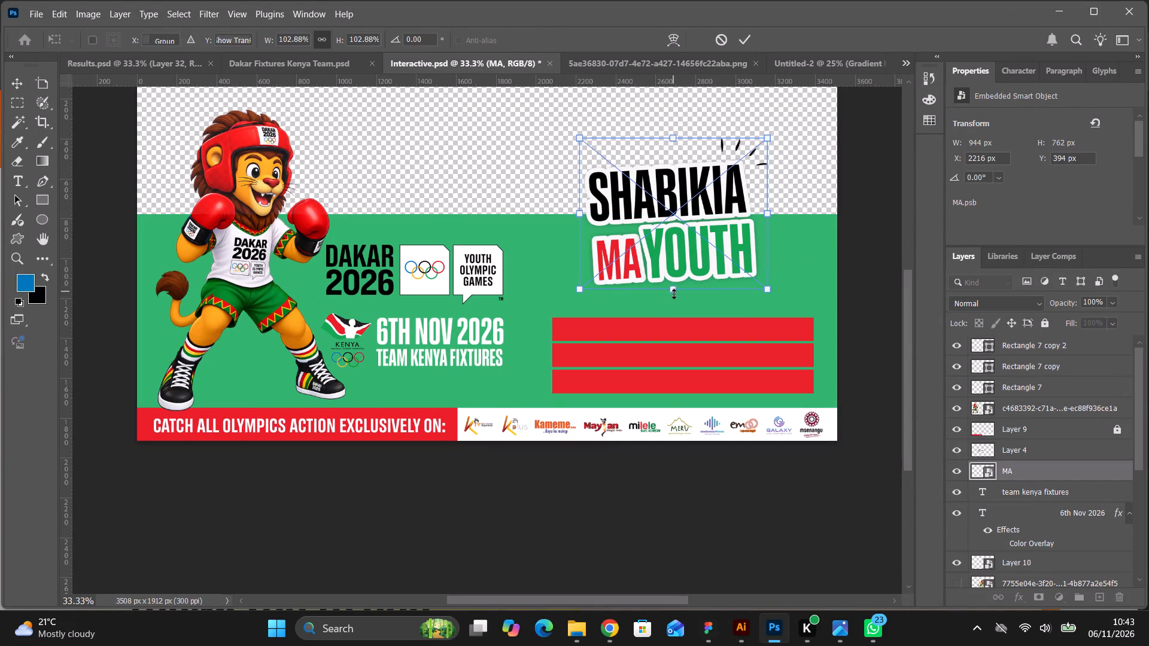
left_click_drag(674, 294, 679, 309)
left_click(750, 38)
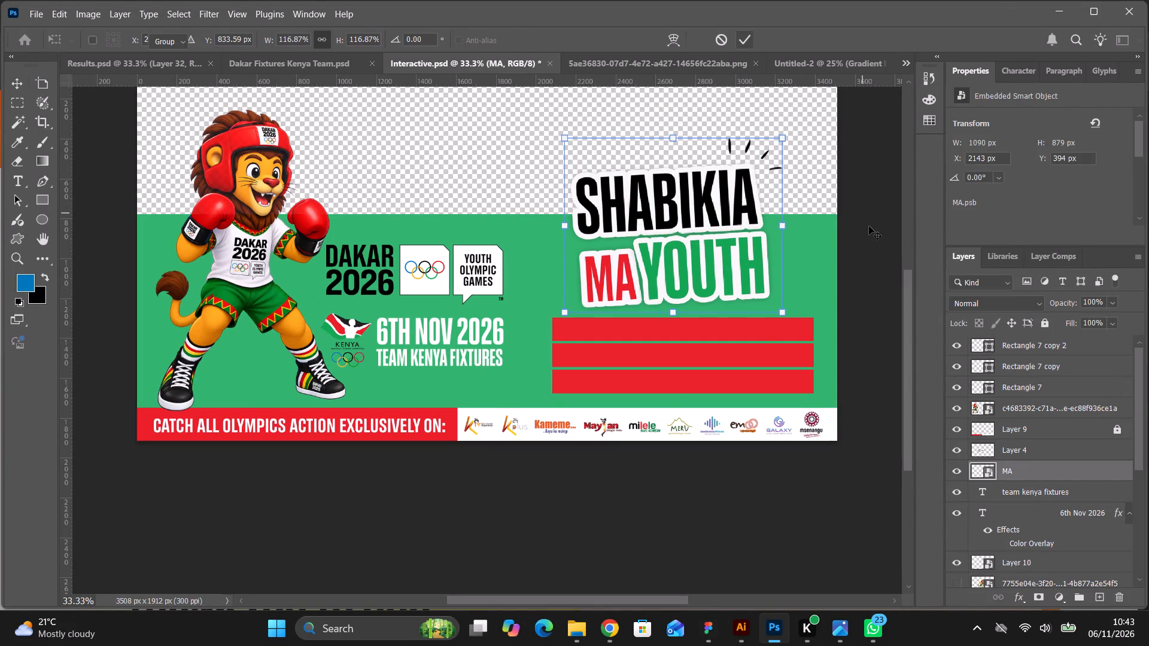
left_click(869, 226)
Lock the green background rectangle layer, Rectangle 6, and deselect it.
scroll(869, 227, "down", 3)
scroll(869, 228, "up", 1)
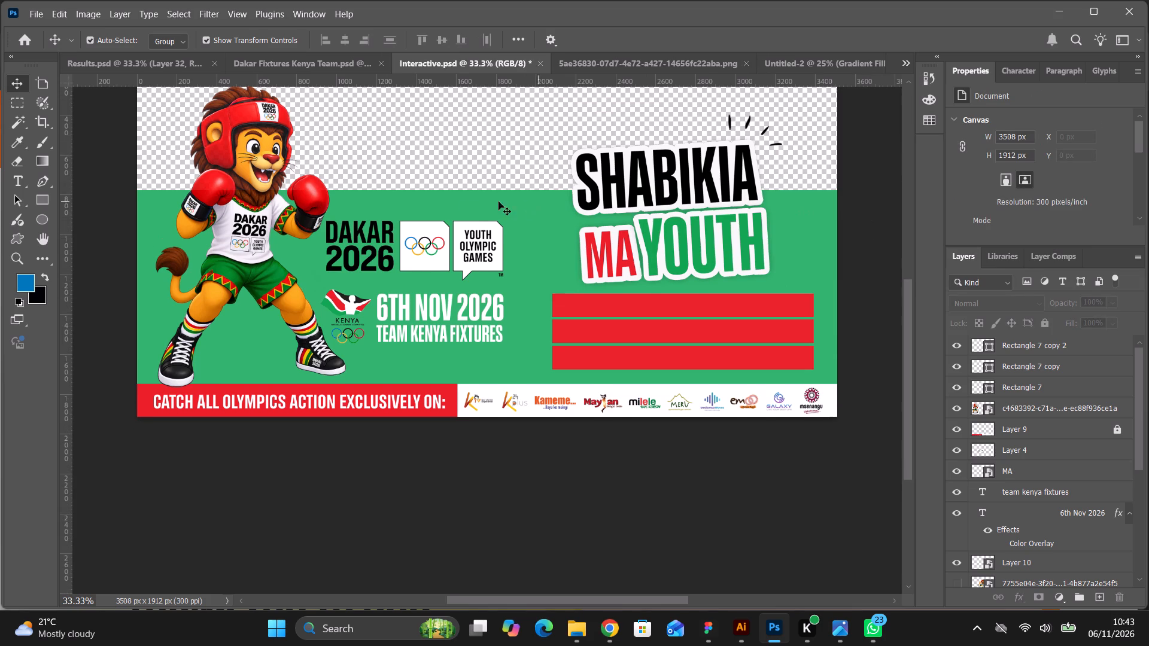
left_click(459, 201)
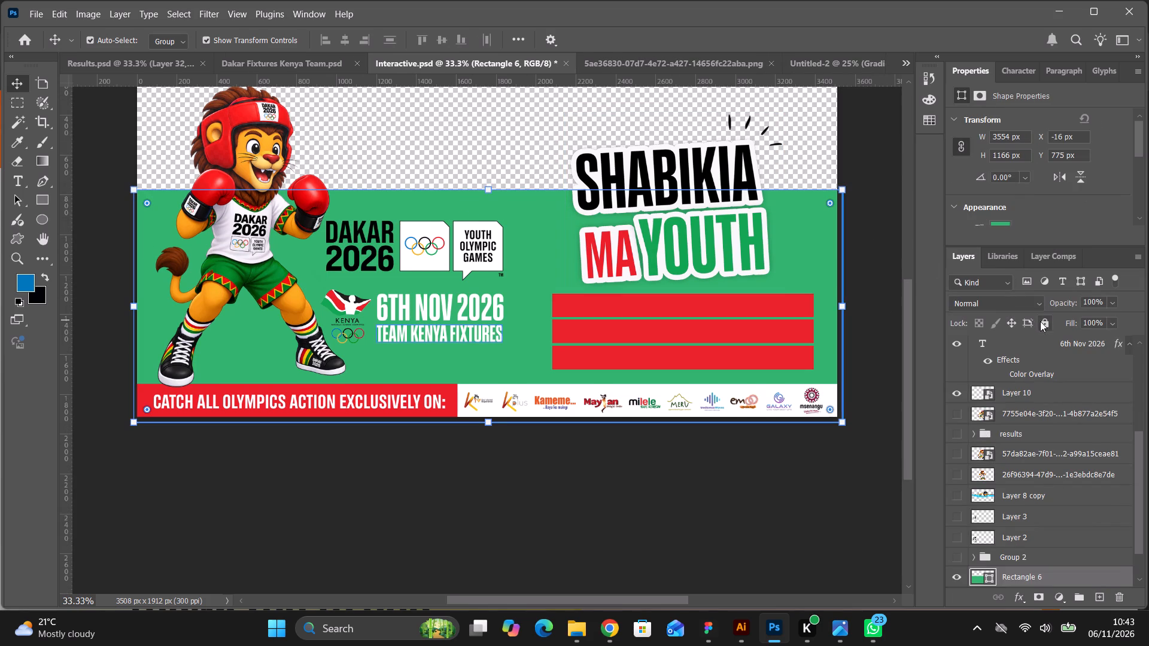
left_click(1040, 321)
left_click(734, 476)
Select the Dakar 2026 logos, Team Kenya emblem and two text lines without the lion, and shift them slightly right.
left_click_drag(344, 205, 461, 317)
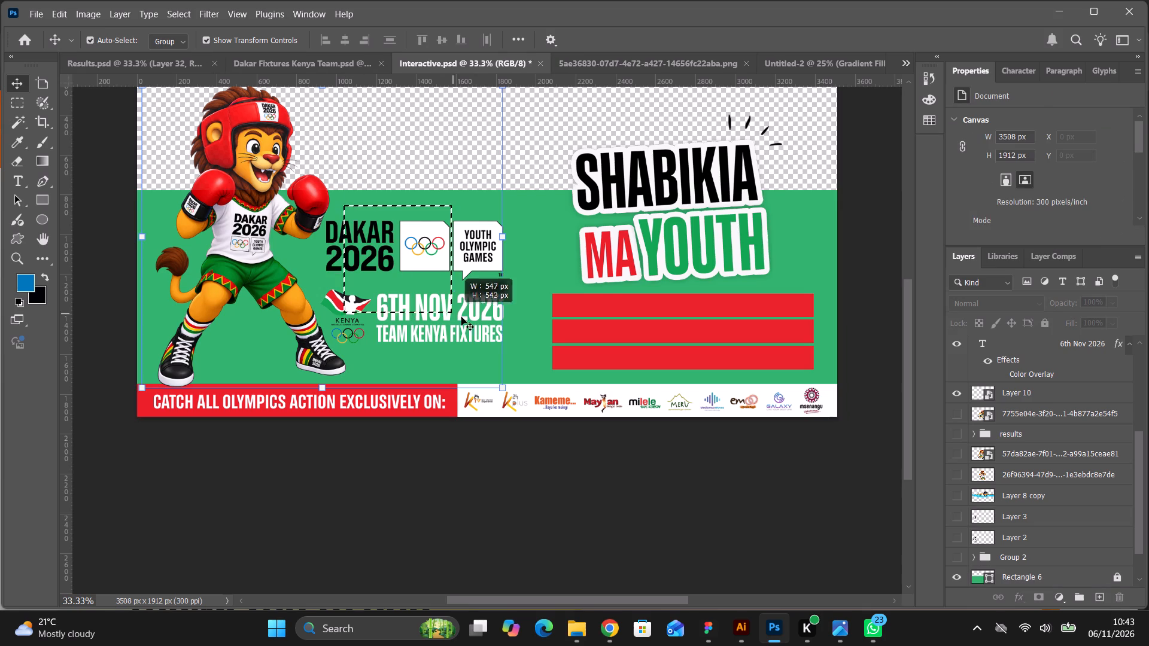
left_click_drag(461, 317, 504, 350)
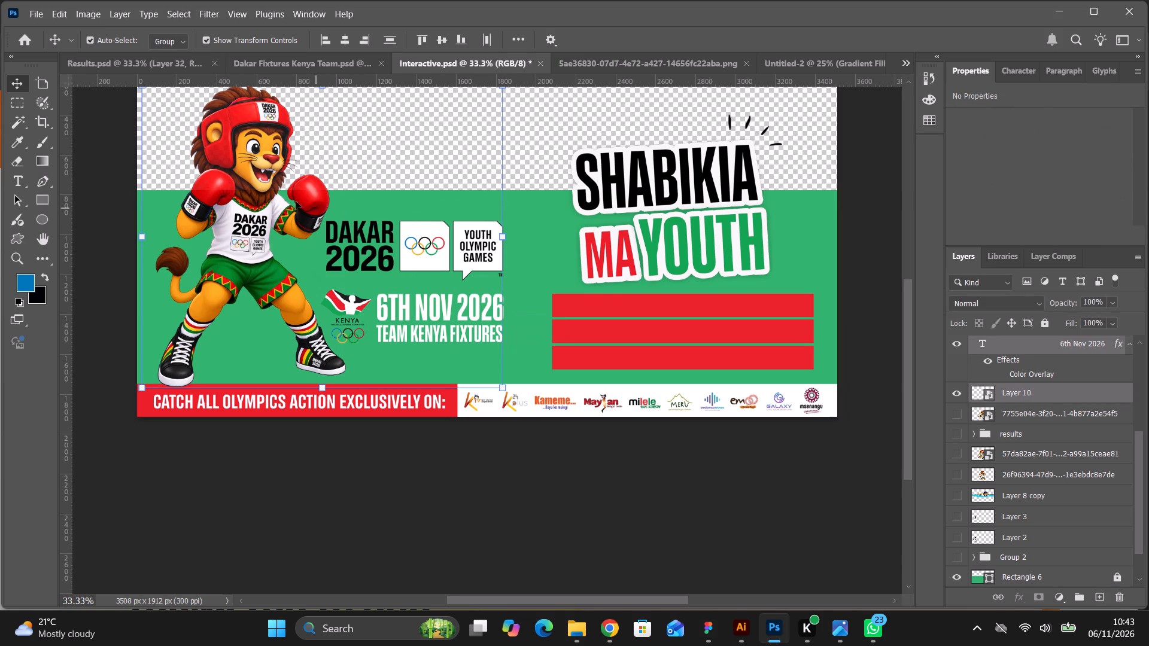
left_click(253, 183, "shift")
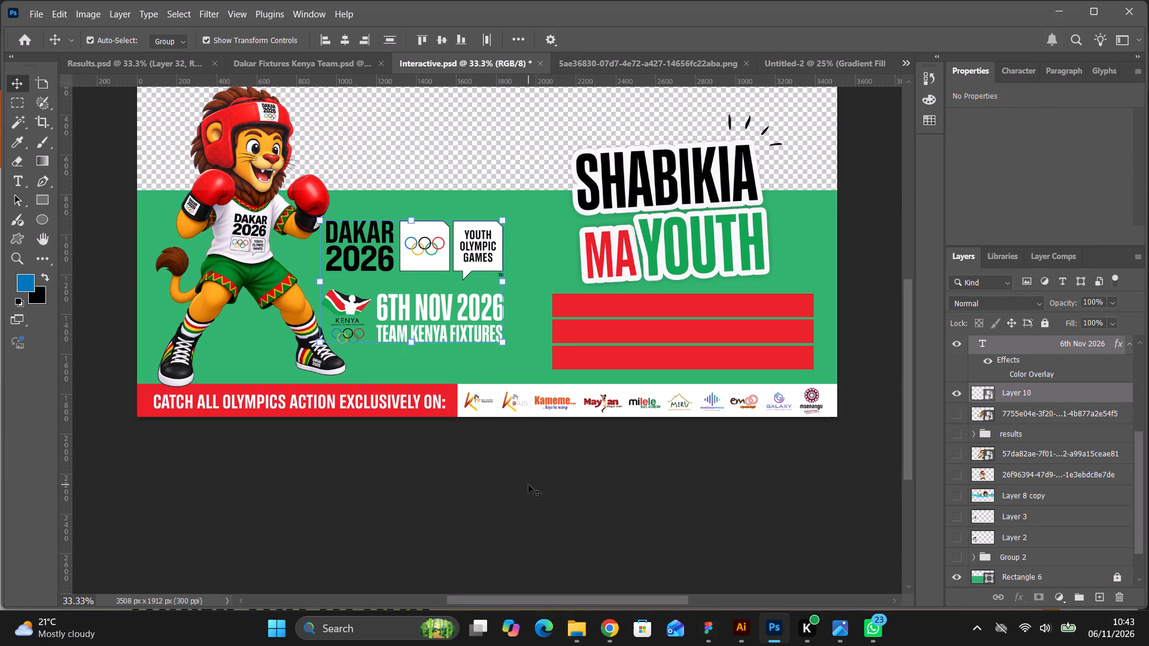
key("Right")
key("Right")
key("Right")
key("Right")
key("Right")
key("Right")
key("Right")
key("Right")
key("Right")
key("Right")
key("Right")
key("Right")
key("Right")
key("Right")
key("Right")
key("Right")
key("Right")
key("Right")
key("Right")
key("Right")
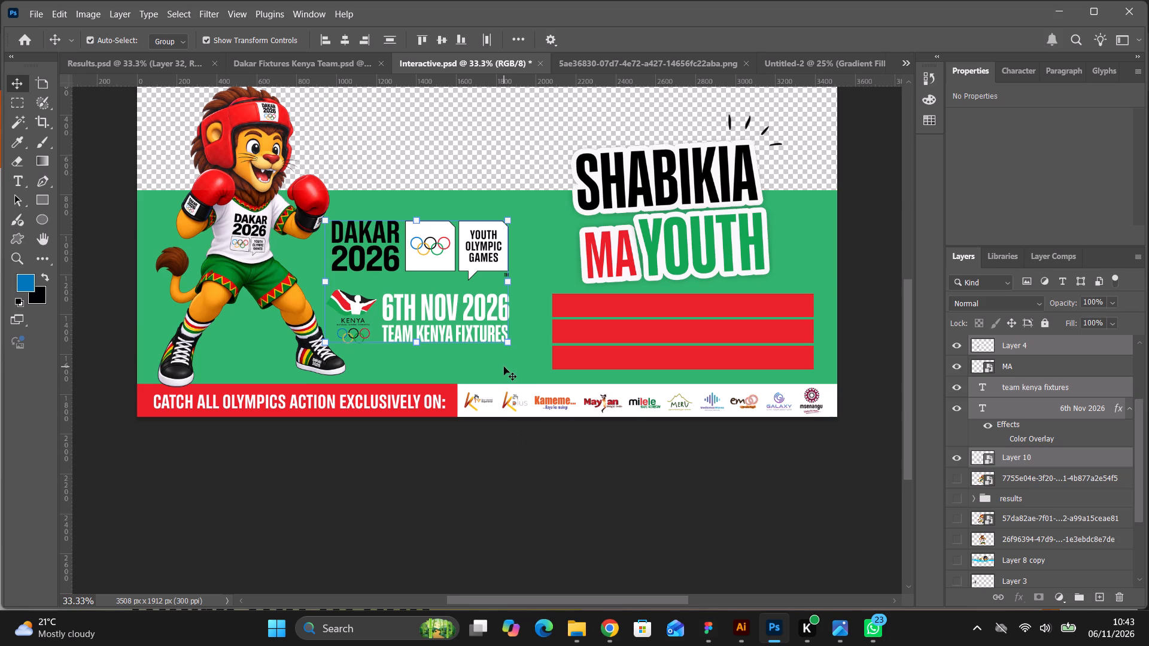
Enlarge the selected Dakar logos, Kenya emblem and text lines proportionally to about 107.60%, shifting them slightly left towards the lion.
left_click_drag(506, 343, 512, 347)
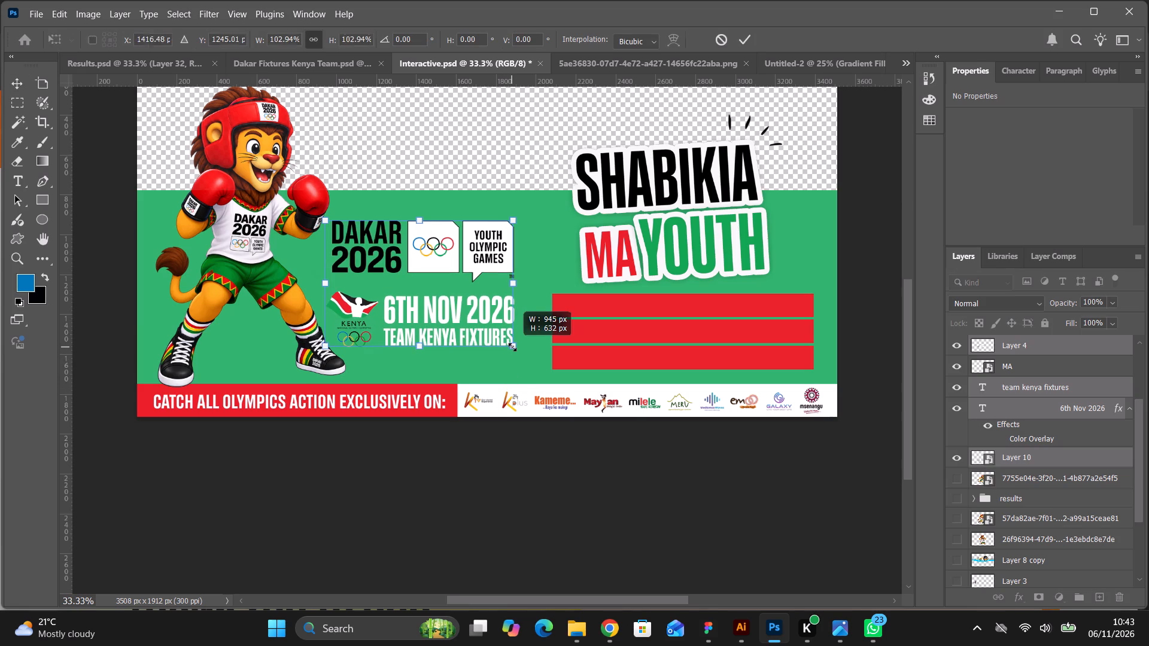
left_click_drag(512, 347, 516, 352)
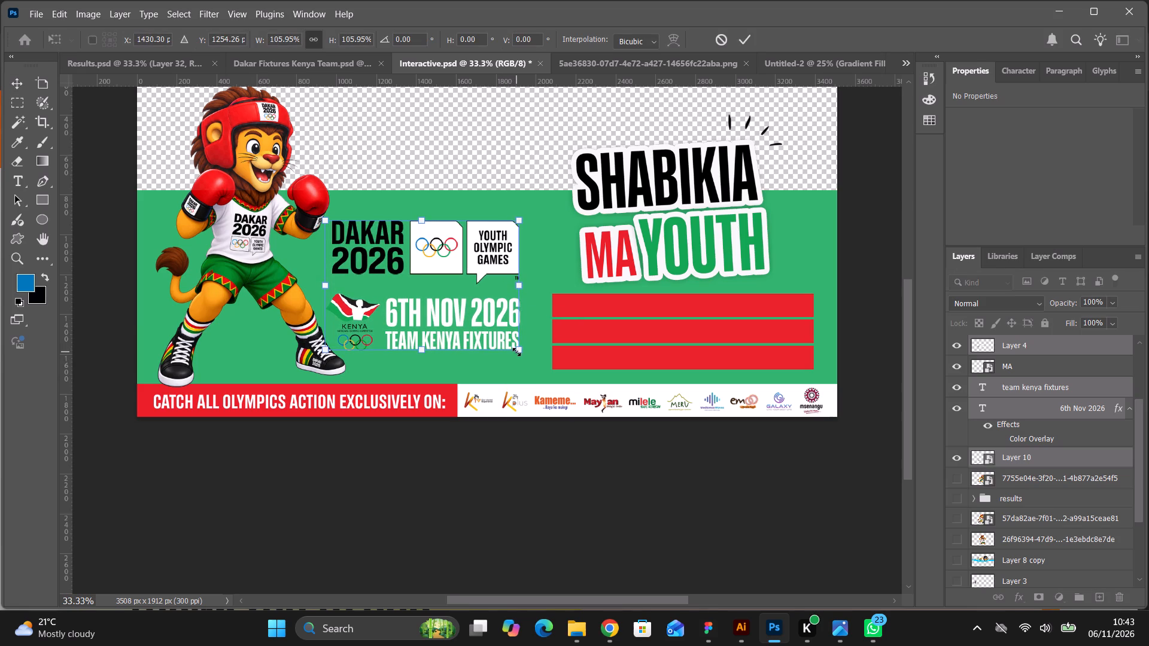
key("Left")
key("Left")
key("Left")
key("Left")
key("Left")
key("Left")
key("Left")
key("Left")
key("Left")
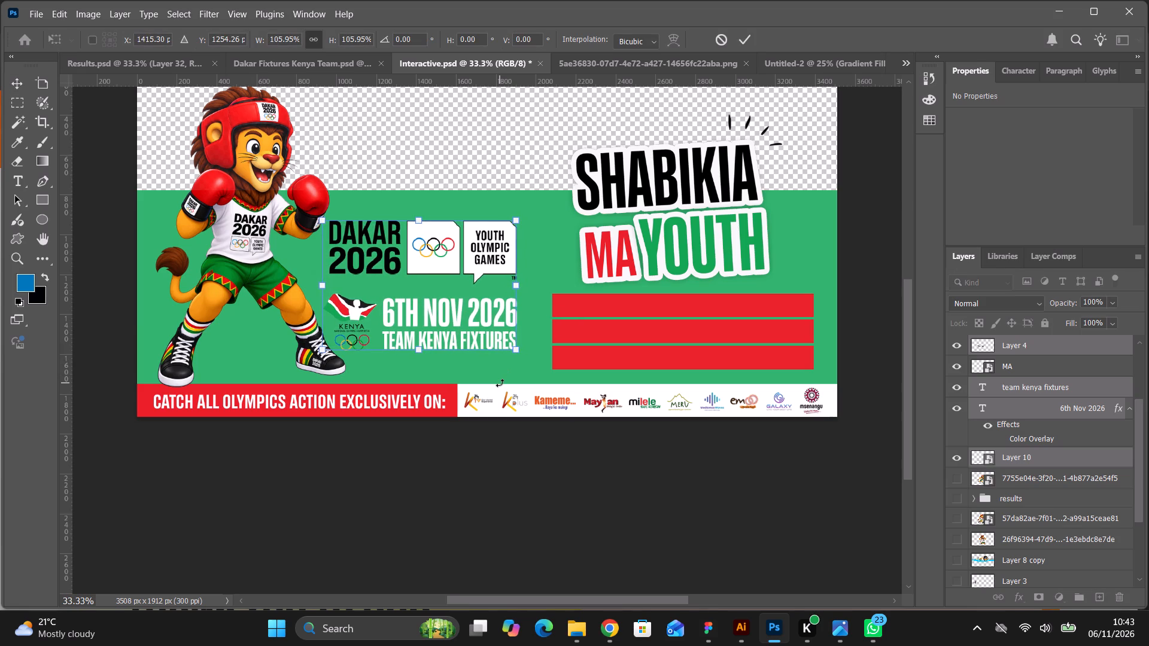
key("Left")
key("Left")
key("Left")
key("Left")
key("Left")
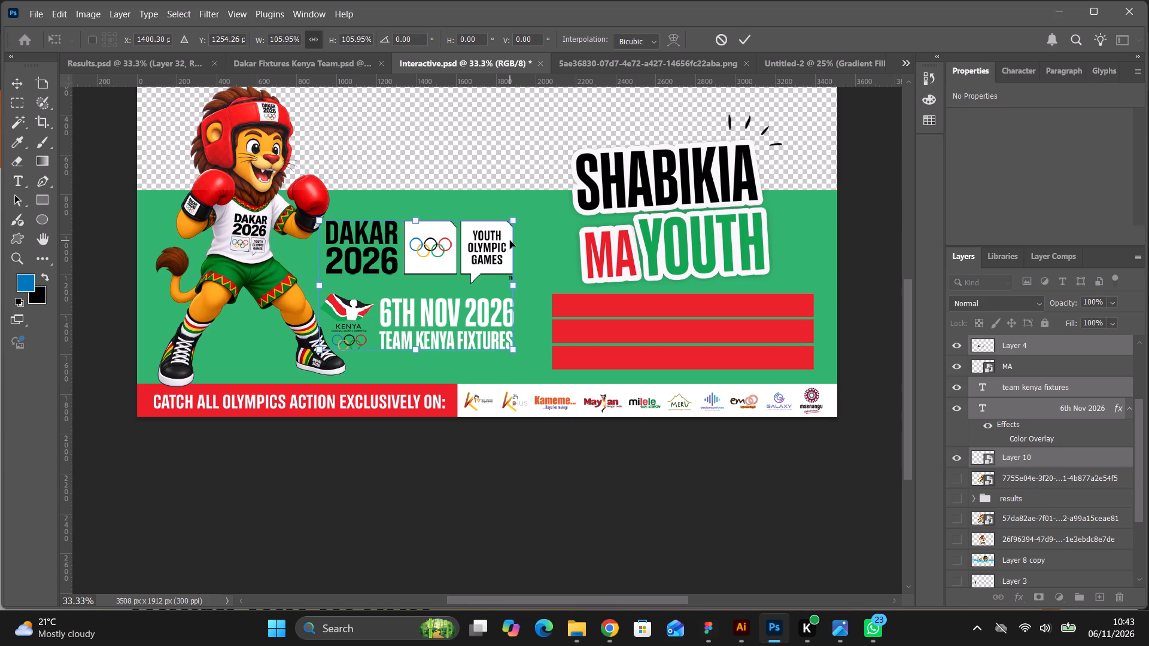
left_click(517, 217)
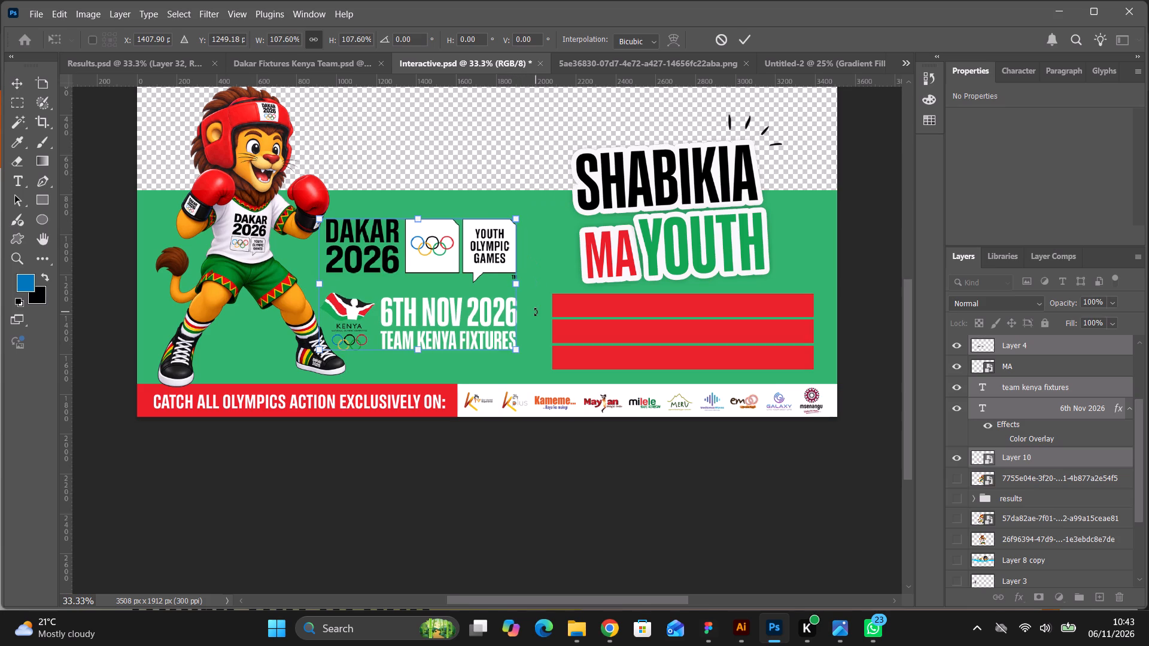
Reposition the enlarged logo and text block to about X 1422.90, Y 1222.18 px and apply the transform.
key("Up")
key("Up")
key("Up")
key("Up")
key("Up")
key("Up")
key("Up")
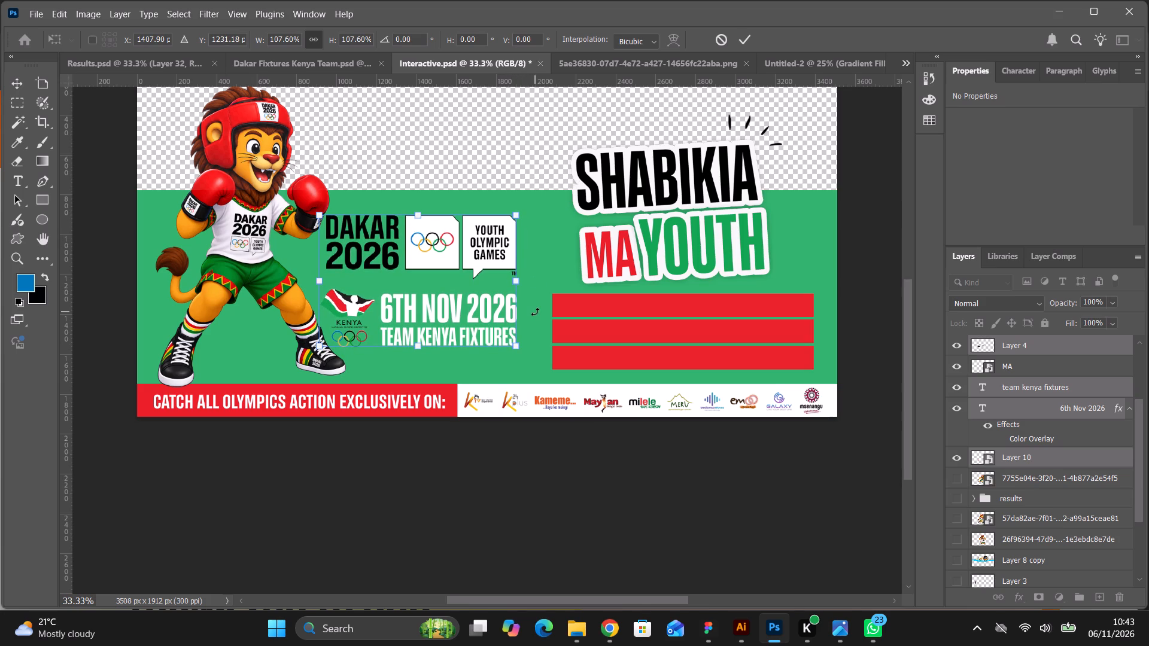
key("Up")
key("Up")
key("Up")
key("Down")
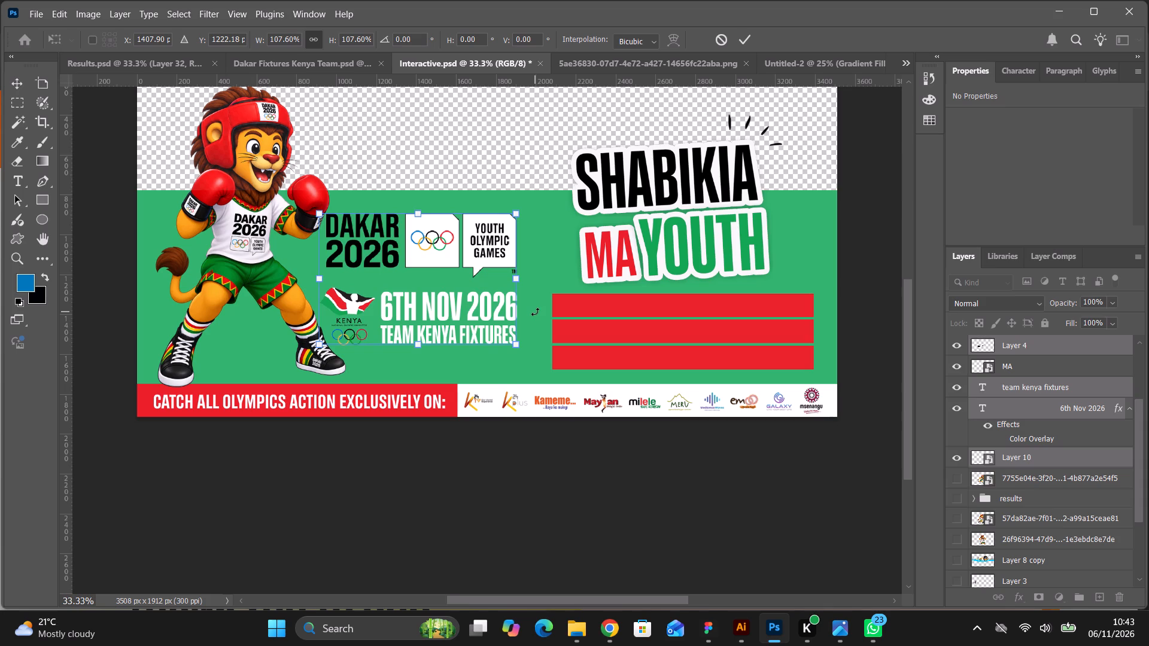
key("Right")
key("Right")
key("Right")
key("Right")
key("Right")
key("Up")
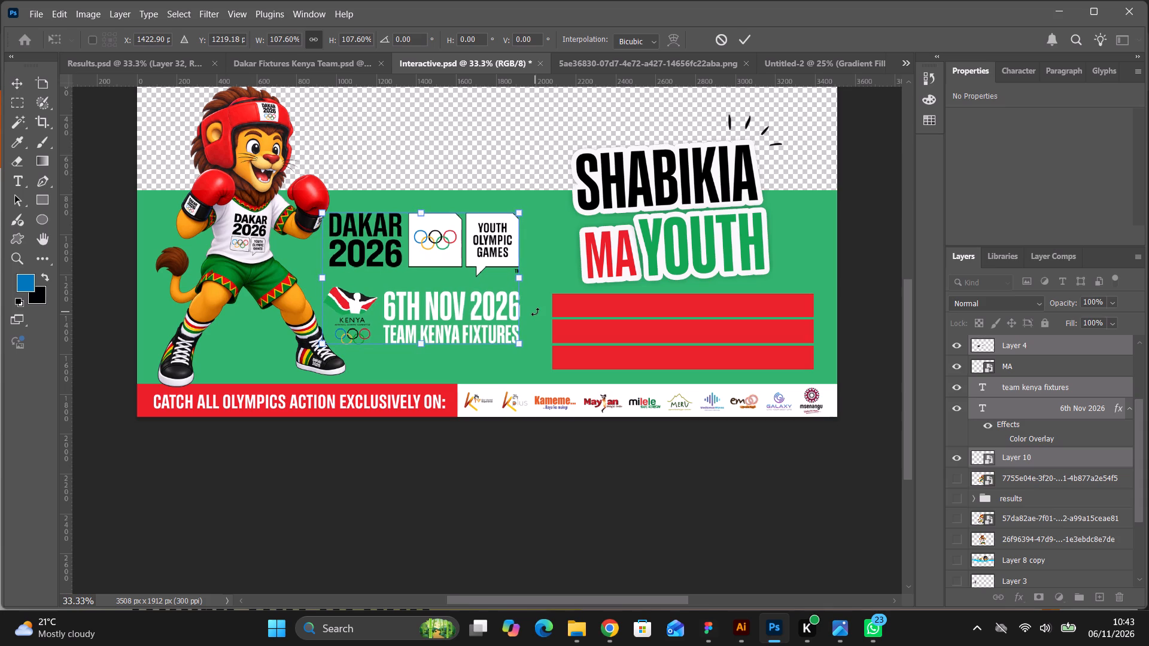
key("Down")
left_click(743, 40)
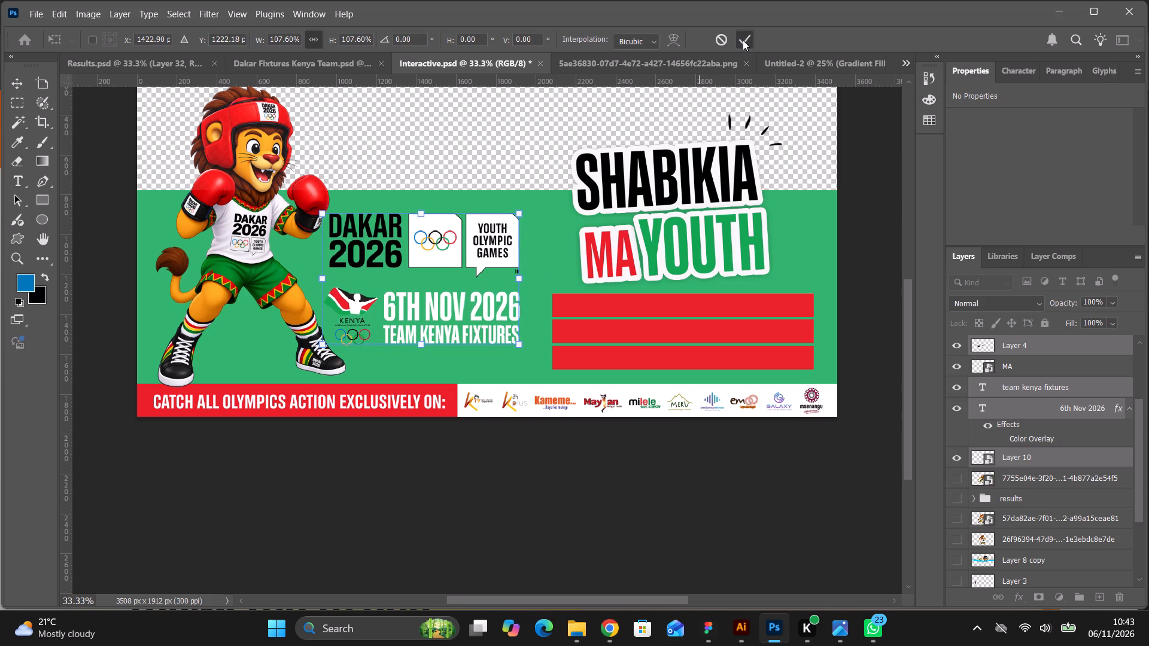
left_click(850, 267)
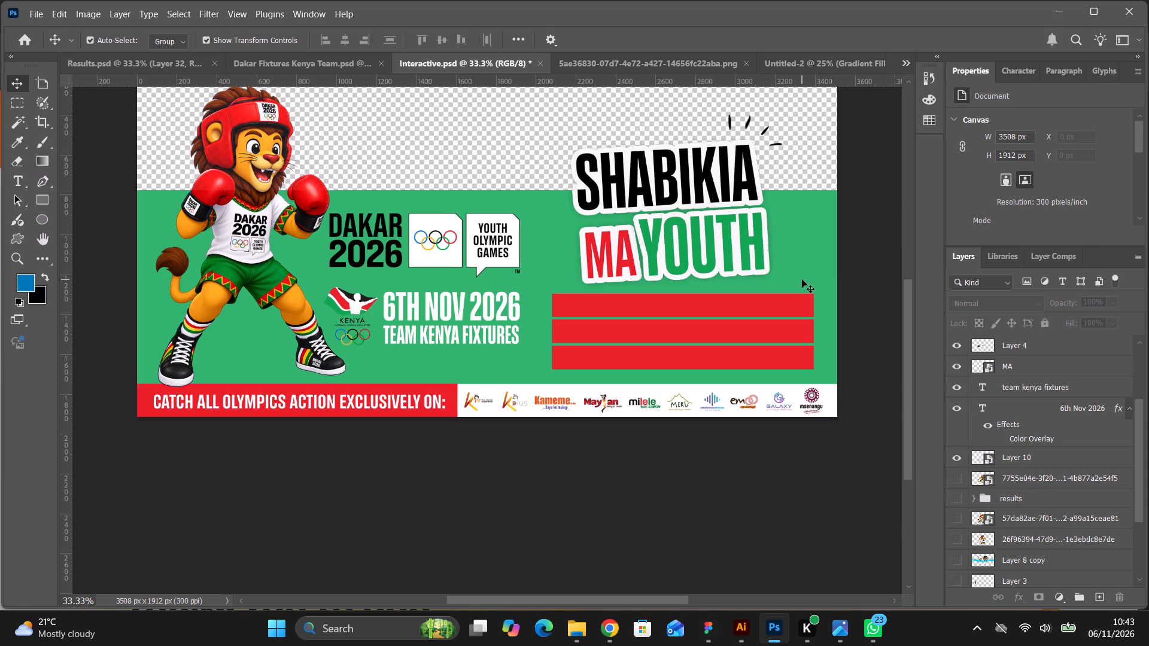
Lower the Dakar 2026 Youth Olympic Games logo row to about Y 916 px, closer to the date text.
left_click(461, 258)
key("Down")
key("Down")
key("Down")
key("Down")
key("Down")
key("Down")
key("Down")
key("Down")
key("Down")
key("Down")
key("Down")
key("Down")
key("Down")
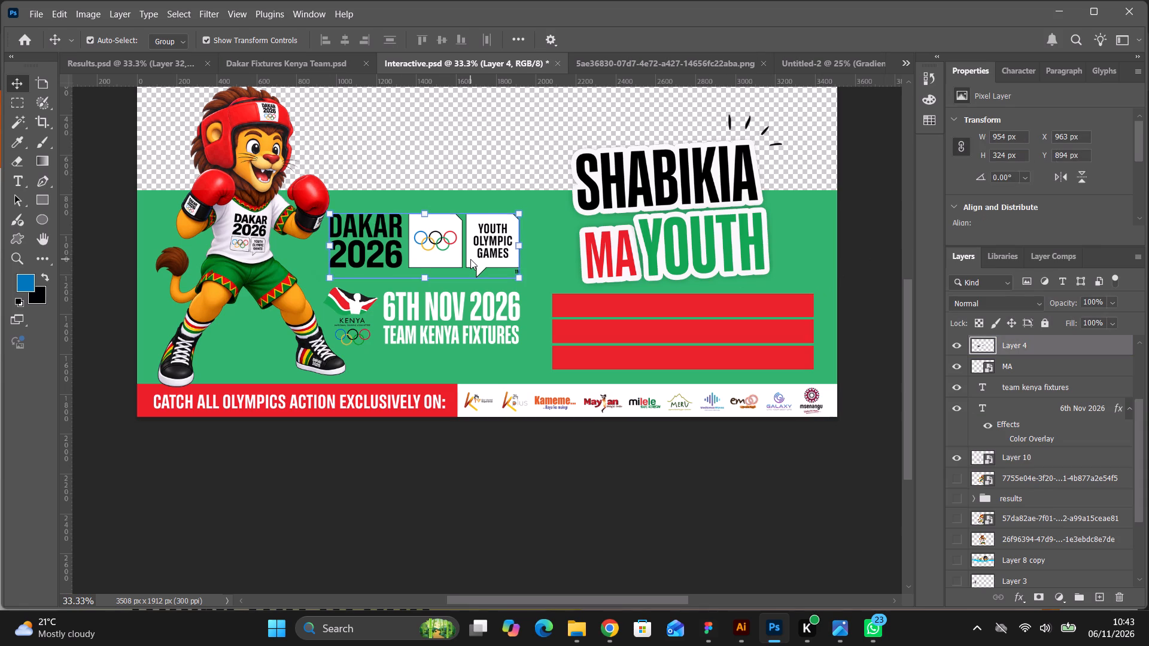
key("Down")
key("Down")
key("Down")
key("Down")
key("Down")
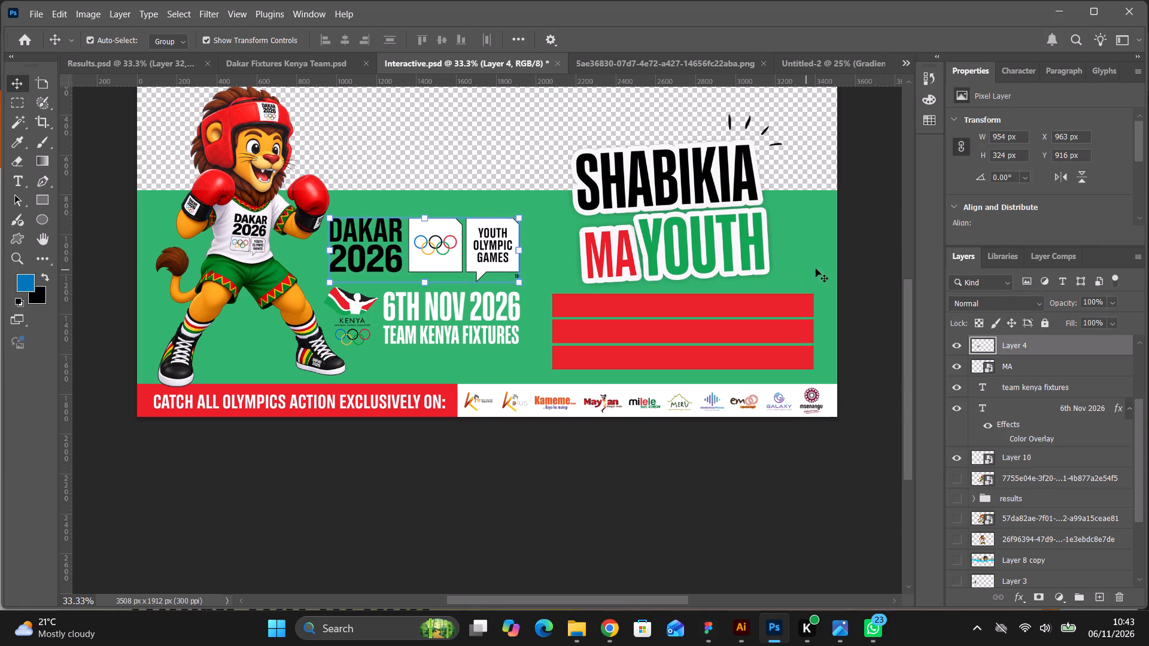
left_click(854, 258)
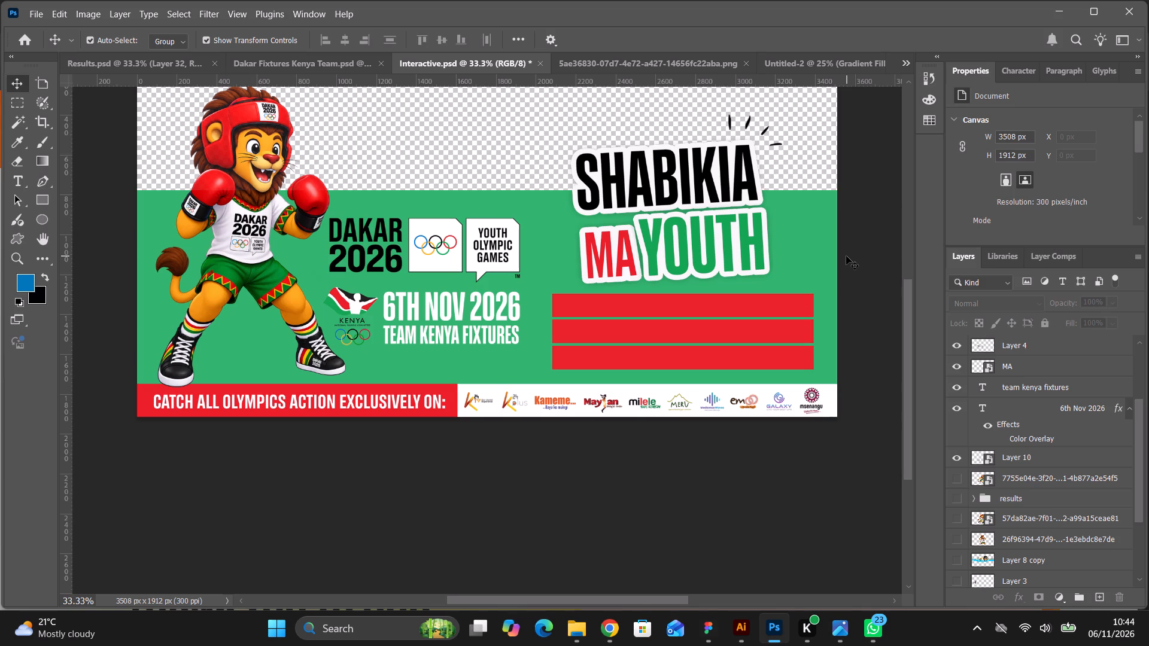
Recolour the top fixture bar black (000000), sampling the colour from the SHABIKIA lettering.
left_click(797, 303)
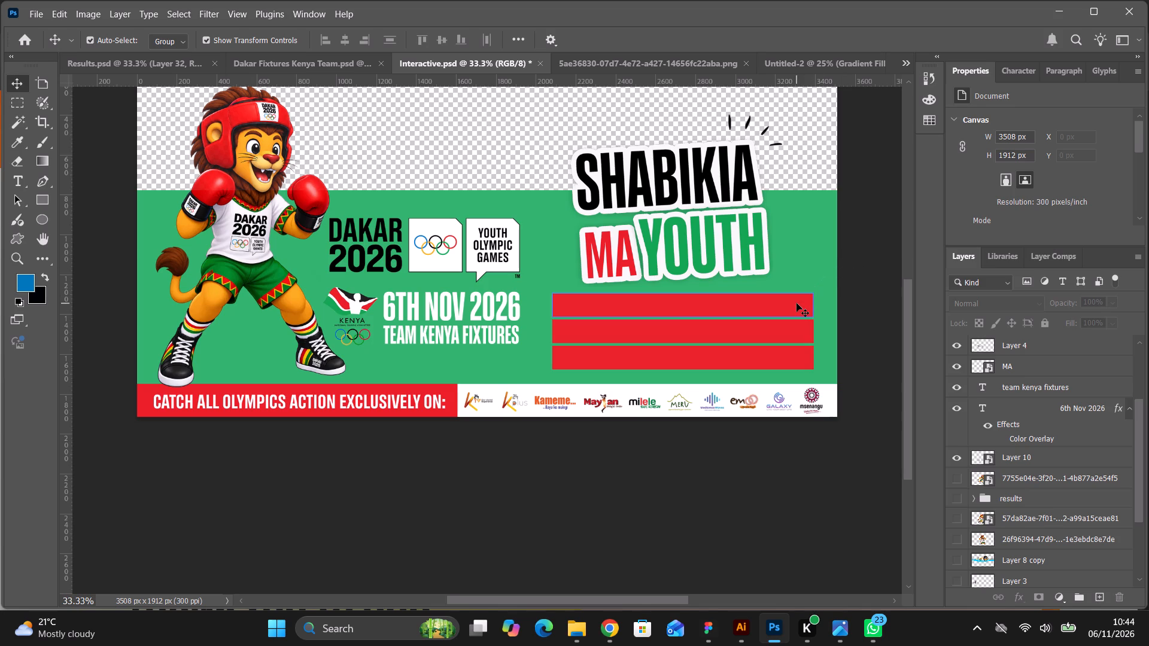
double_click(992, 343)
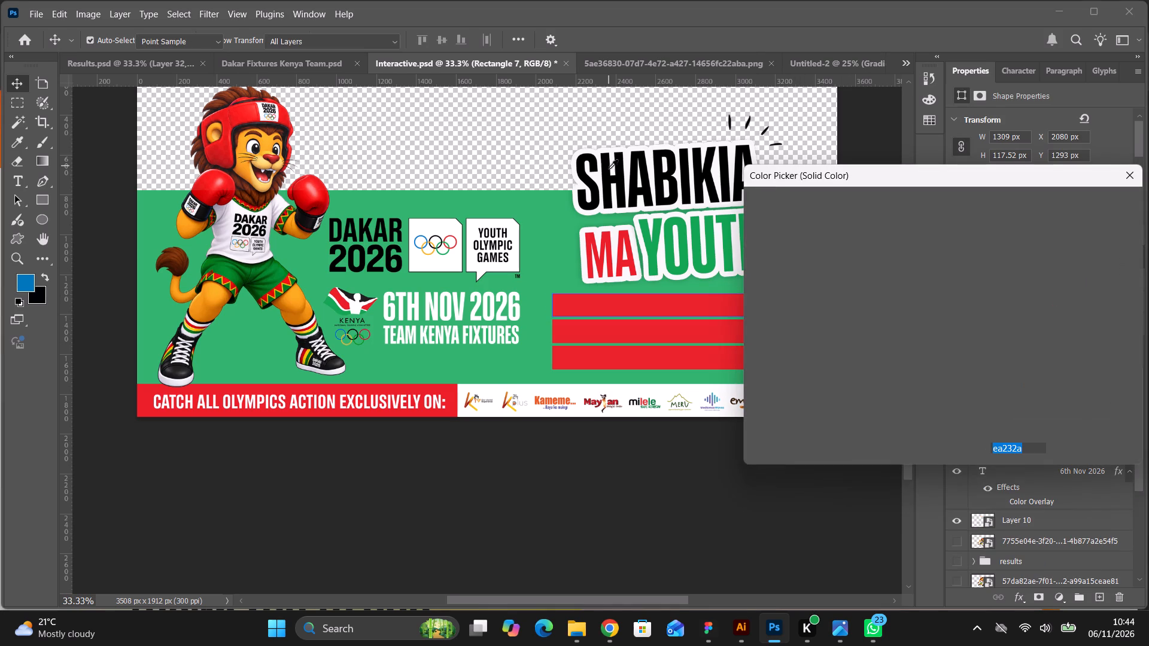
left_click(609, 176)
left_click(1069, 206)
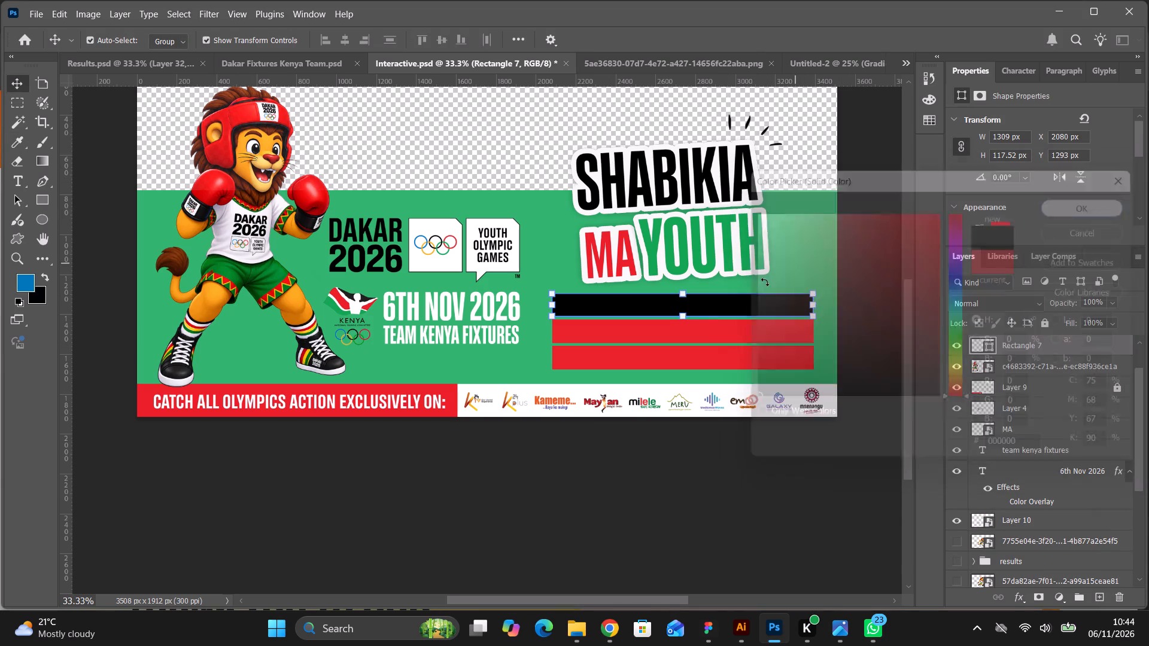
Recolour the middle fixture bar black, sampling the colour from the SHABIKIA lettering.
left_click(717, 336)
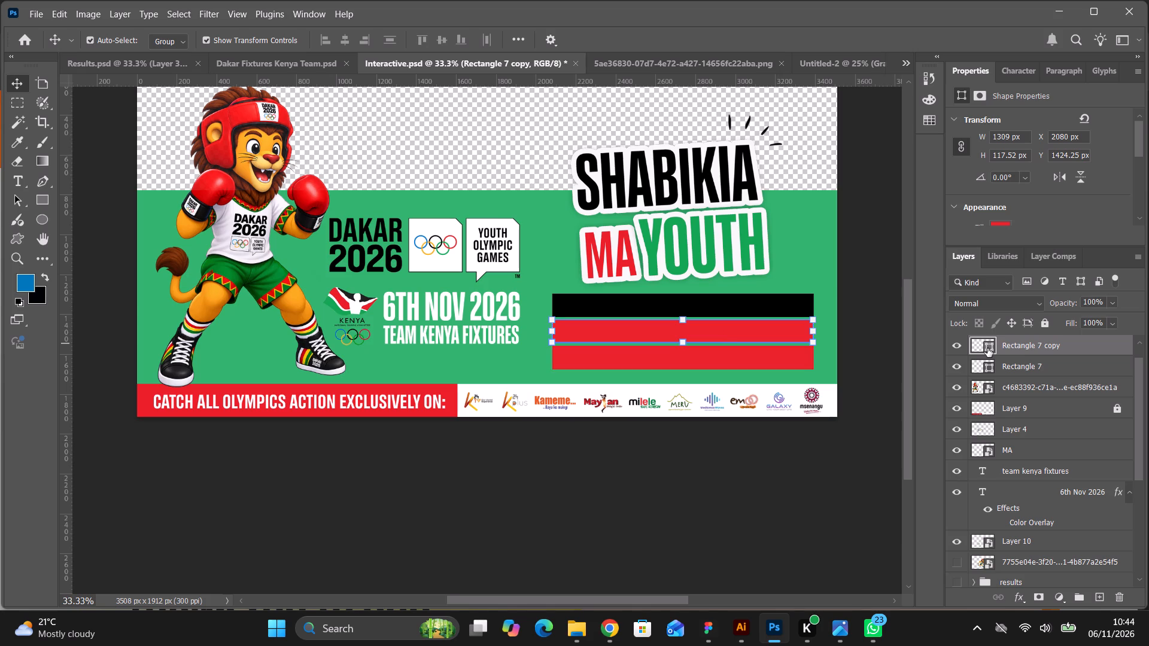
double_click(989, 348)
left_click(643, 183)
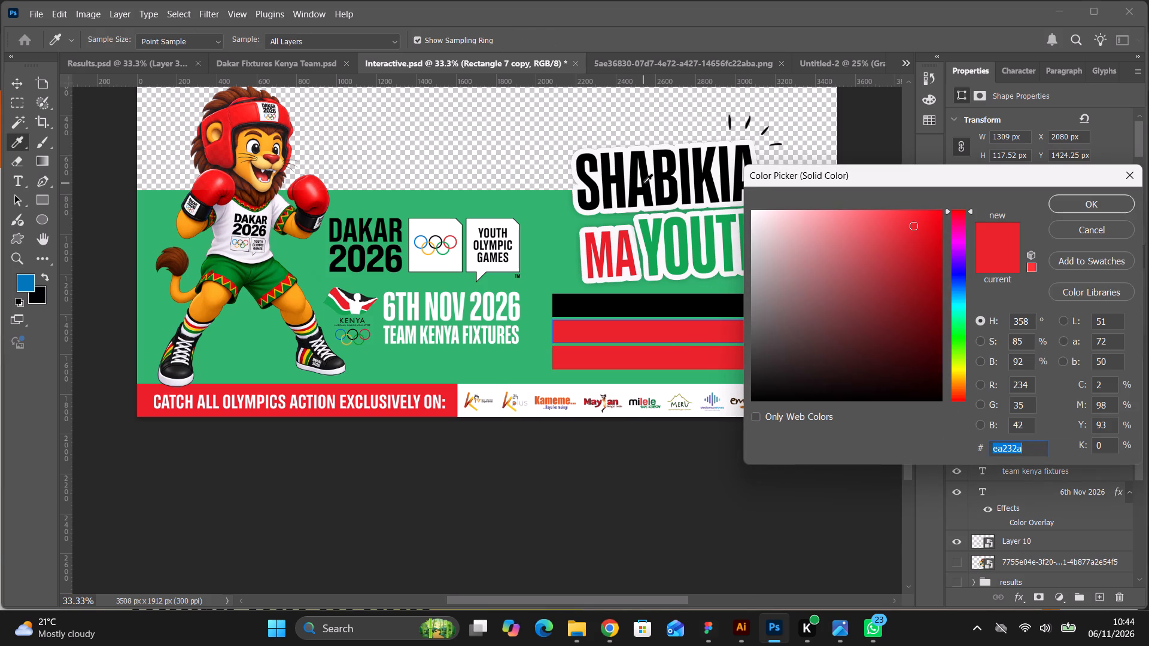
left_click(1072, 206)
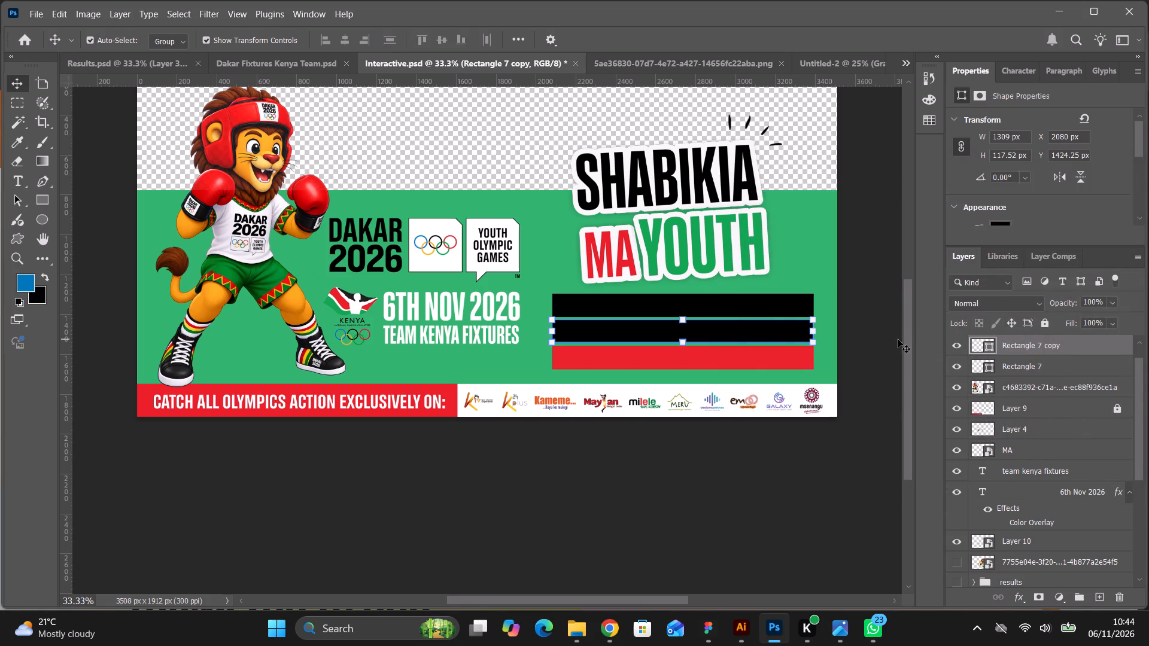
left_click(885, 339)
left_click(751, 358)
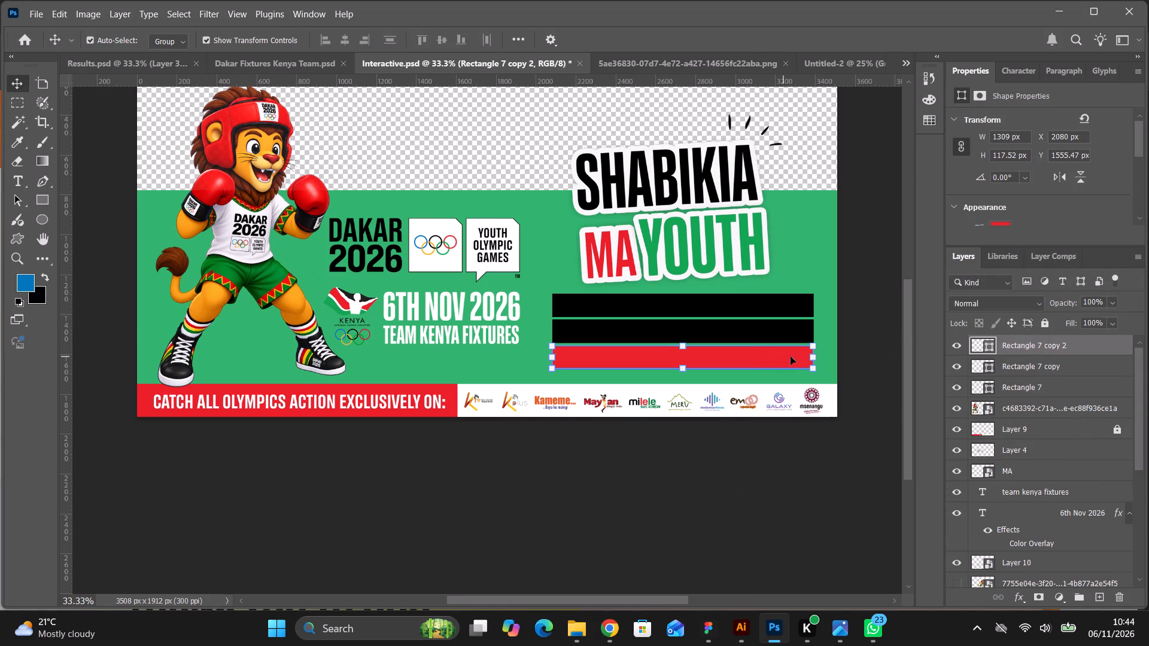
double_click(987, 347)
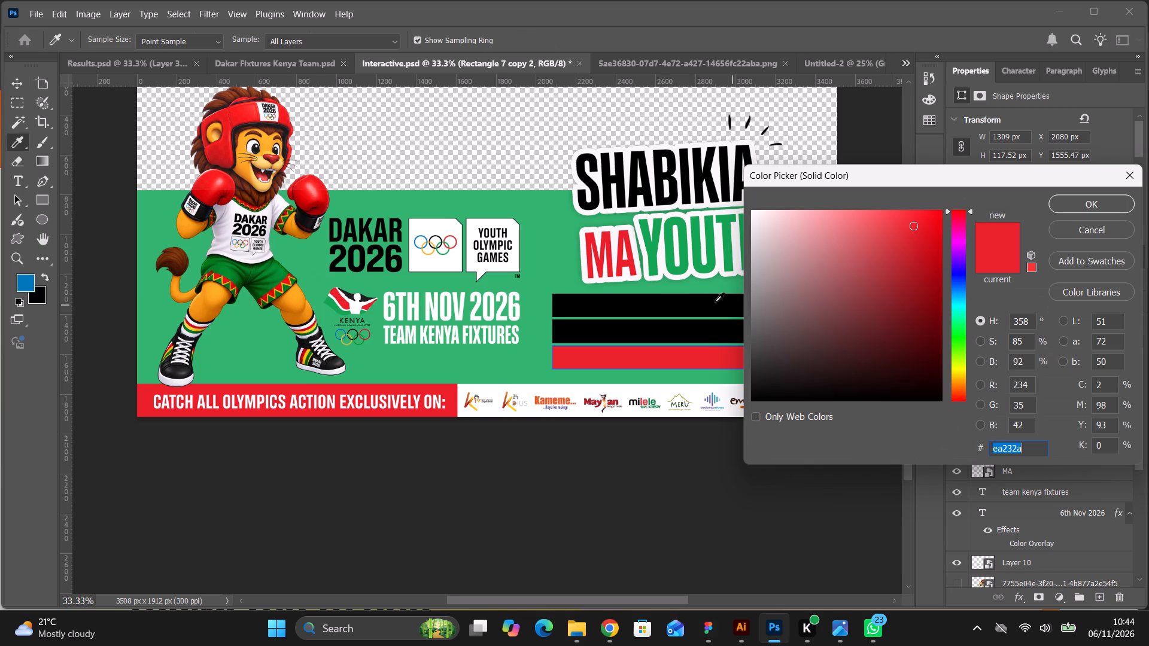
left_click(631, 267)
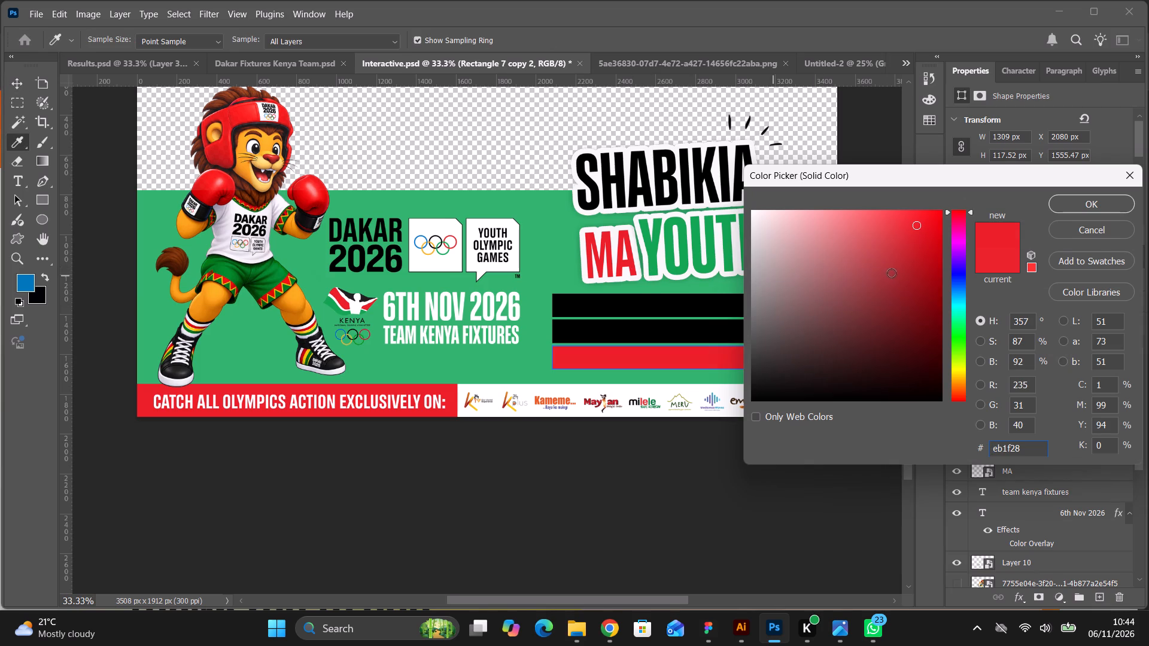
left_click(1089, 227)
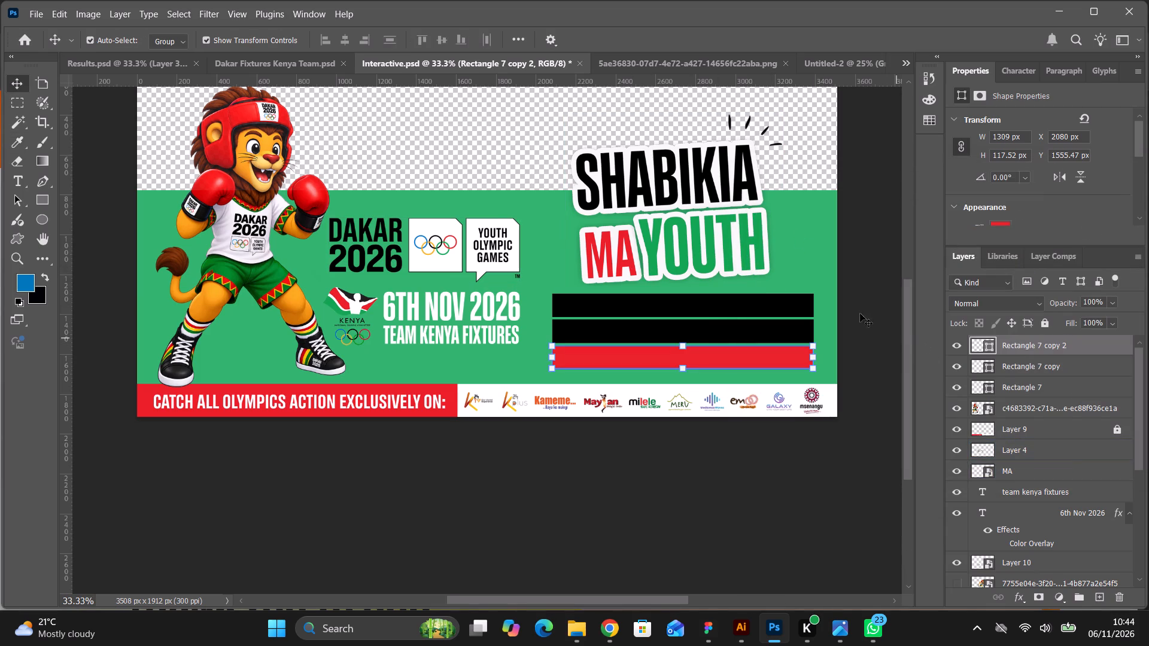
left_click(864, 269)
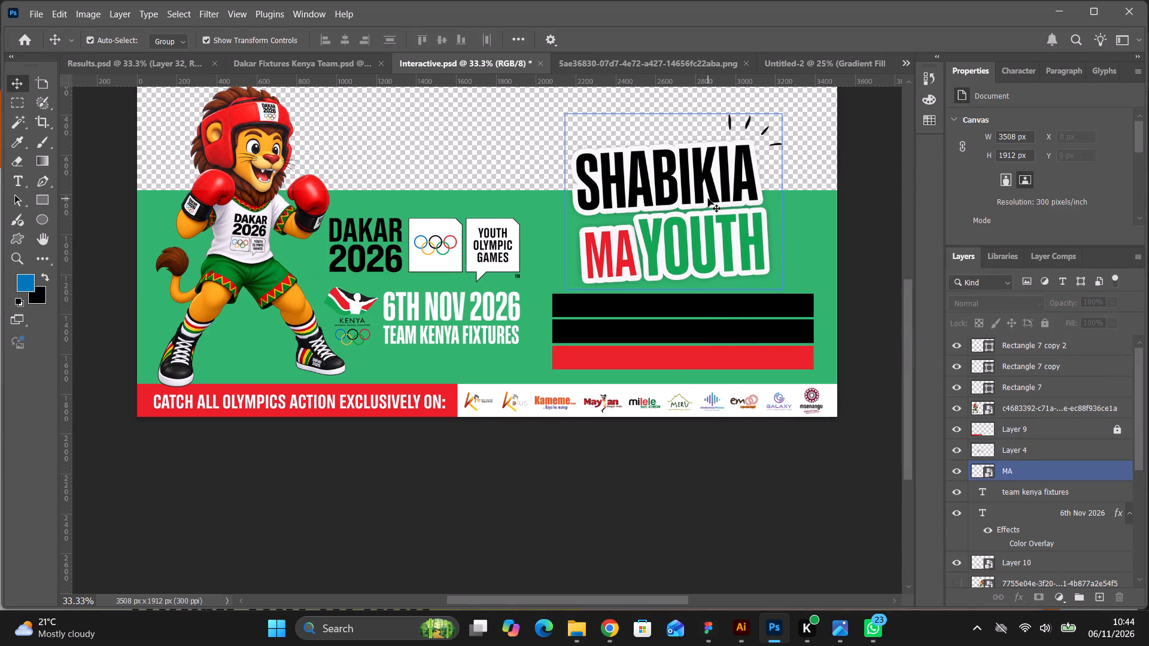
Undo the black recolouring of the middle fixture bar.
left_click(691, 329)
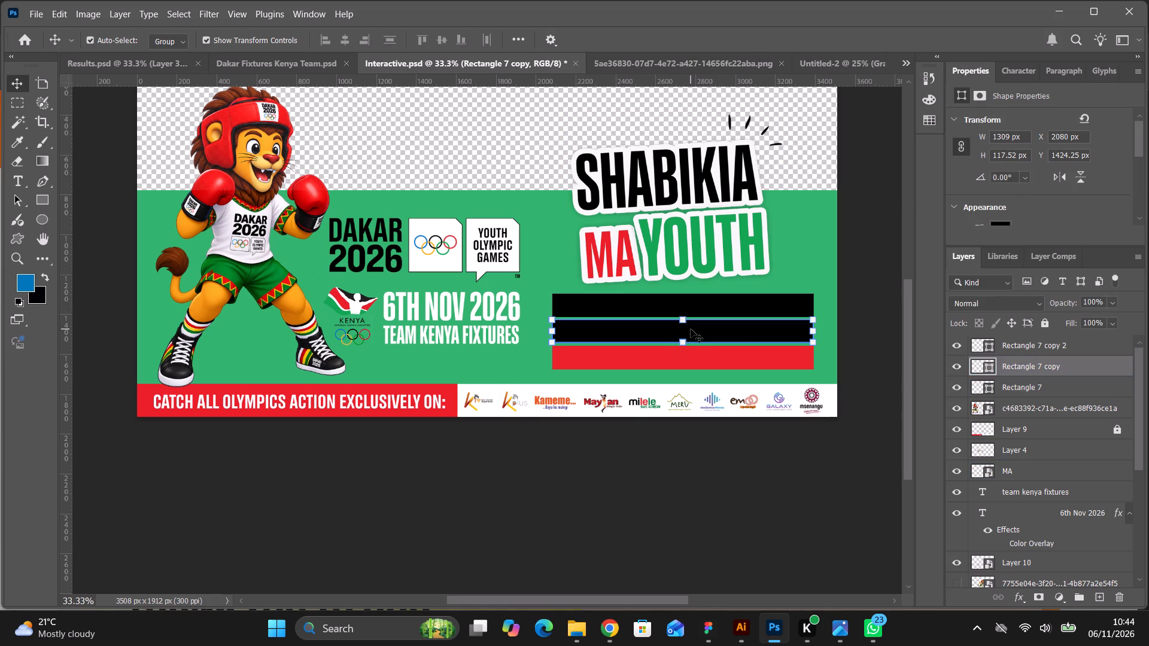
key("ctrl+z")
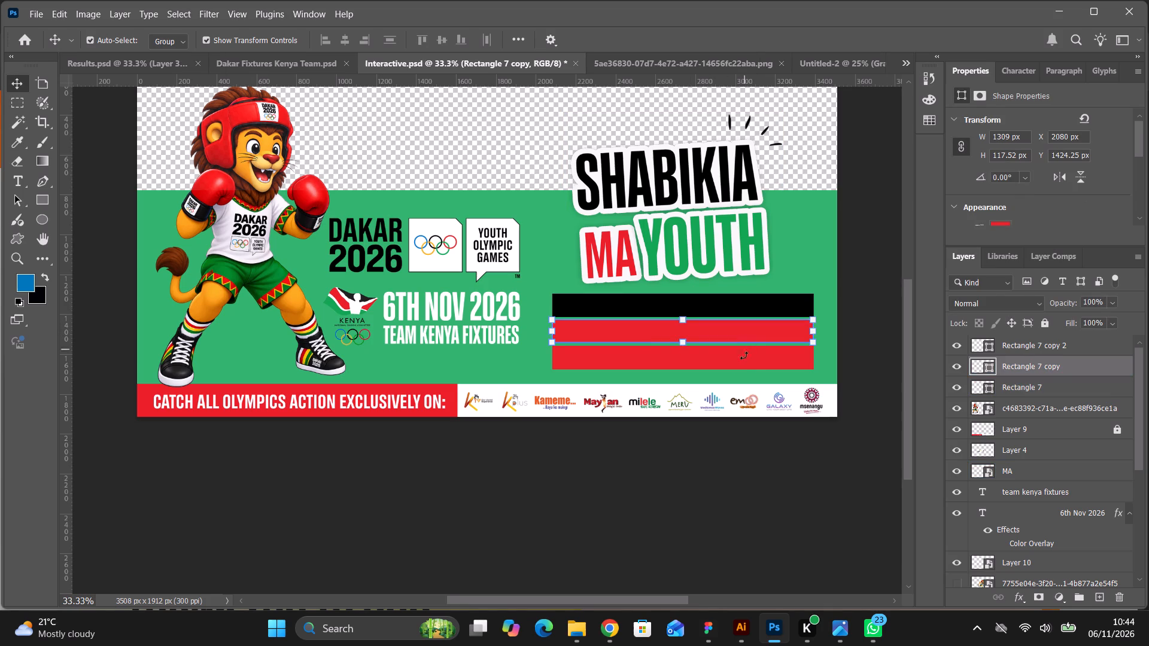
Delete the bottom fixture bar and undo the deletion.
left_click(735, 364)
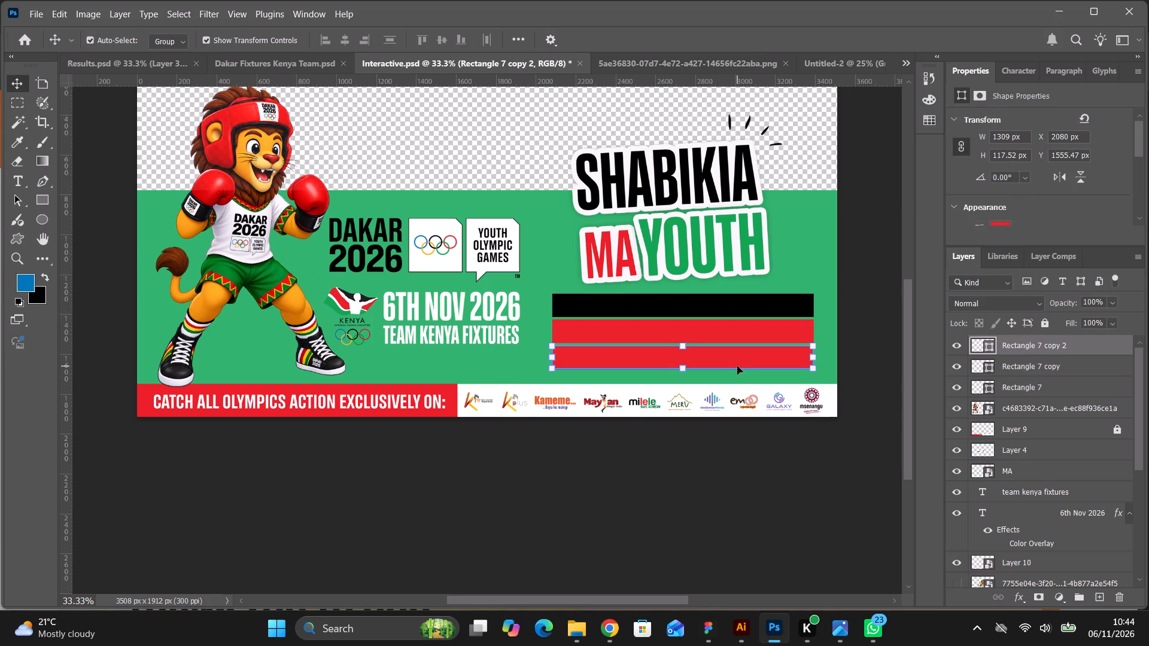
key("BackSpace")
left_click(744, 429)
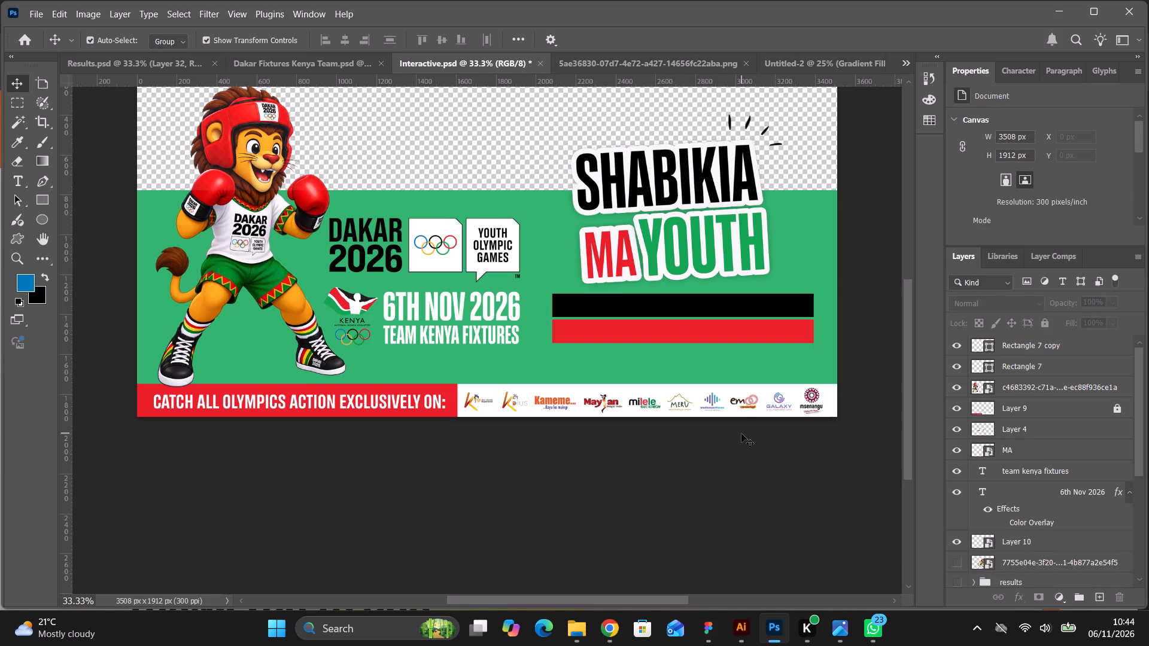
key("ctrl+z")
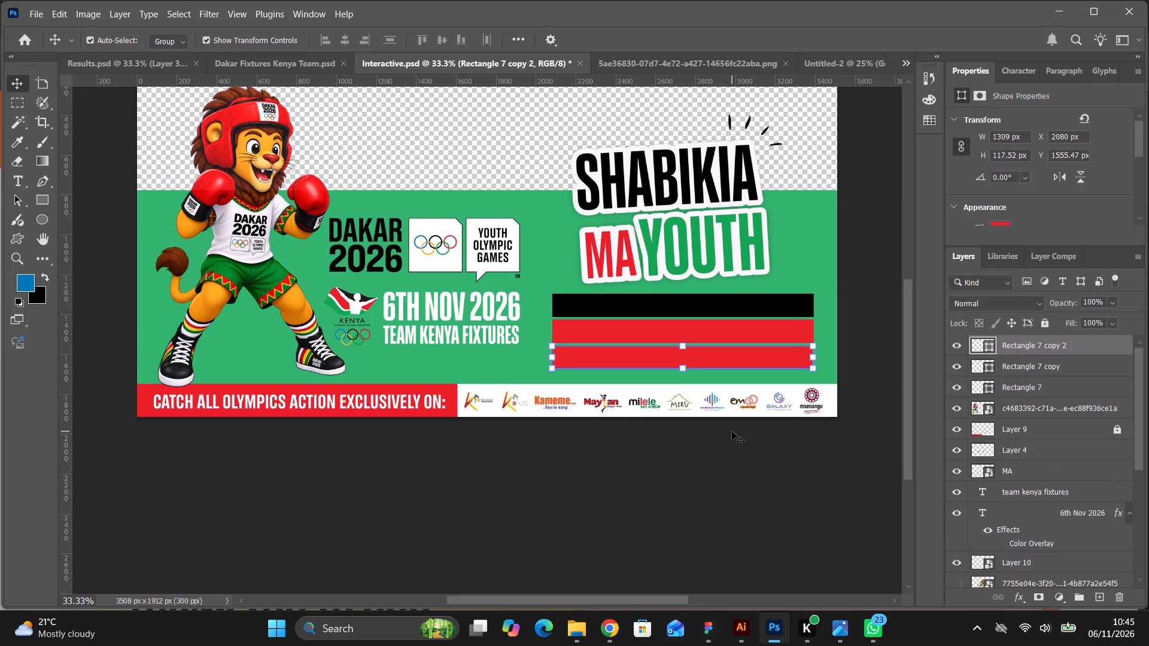
Recolour the bottom fixture bar white (ffffff), sampling the colour from the Dakar 2026 Youth Olympic Games logo.
double_click(993, 347)
left_click(456, 258)
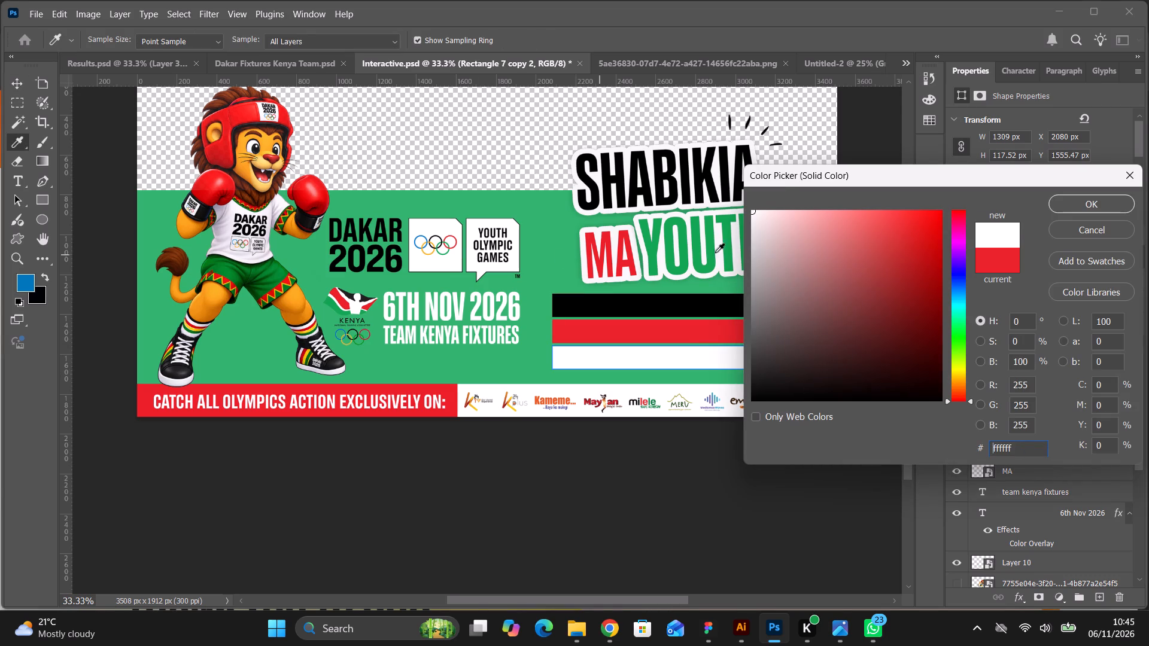
left_click(1069, 204)
left_click(792, 547)
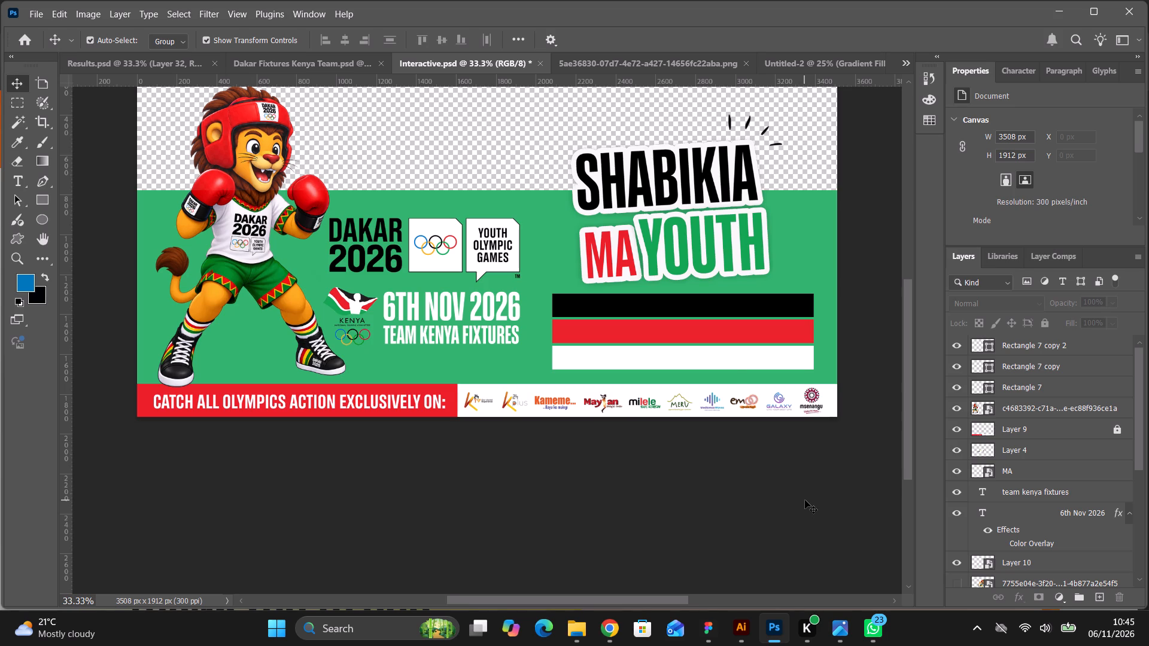
Recolour the middle fixture bar white (ffffff), sampling the colour from the bottom bar.
left_click(721, 336)
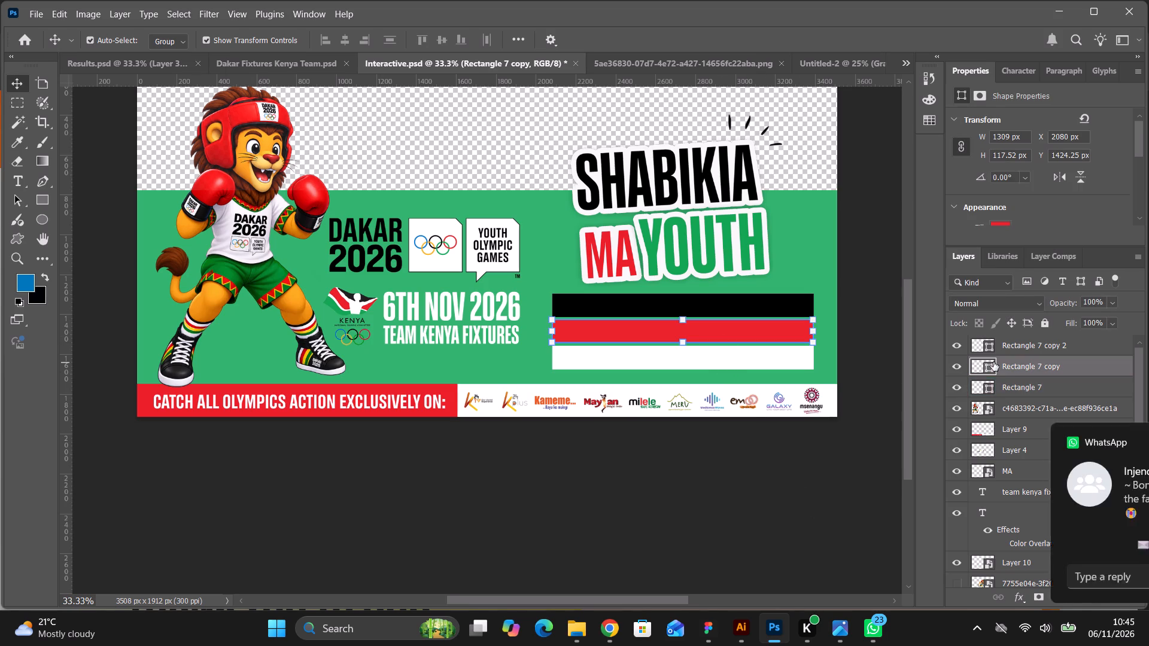
double_click(992, 368)
left_click(679, 351)
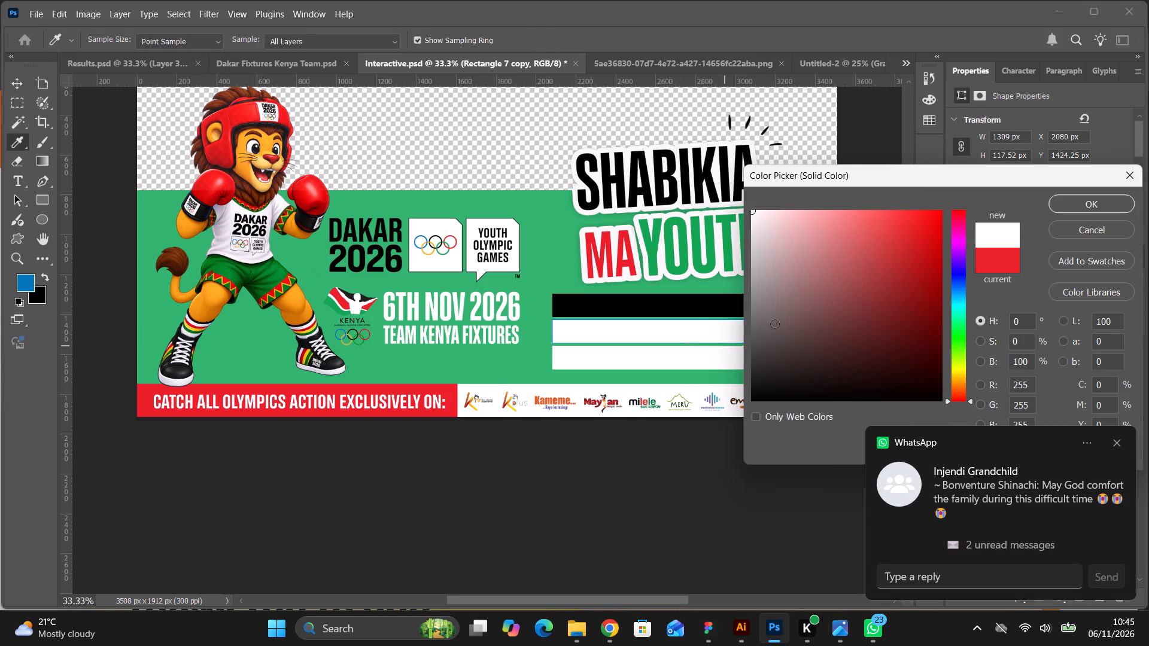
left_click(1067, 200)
left_click(708, 302)
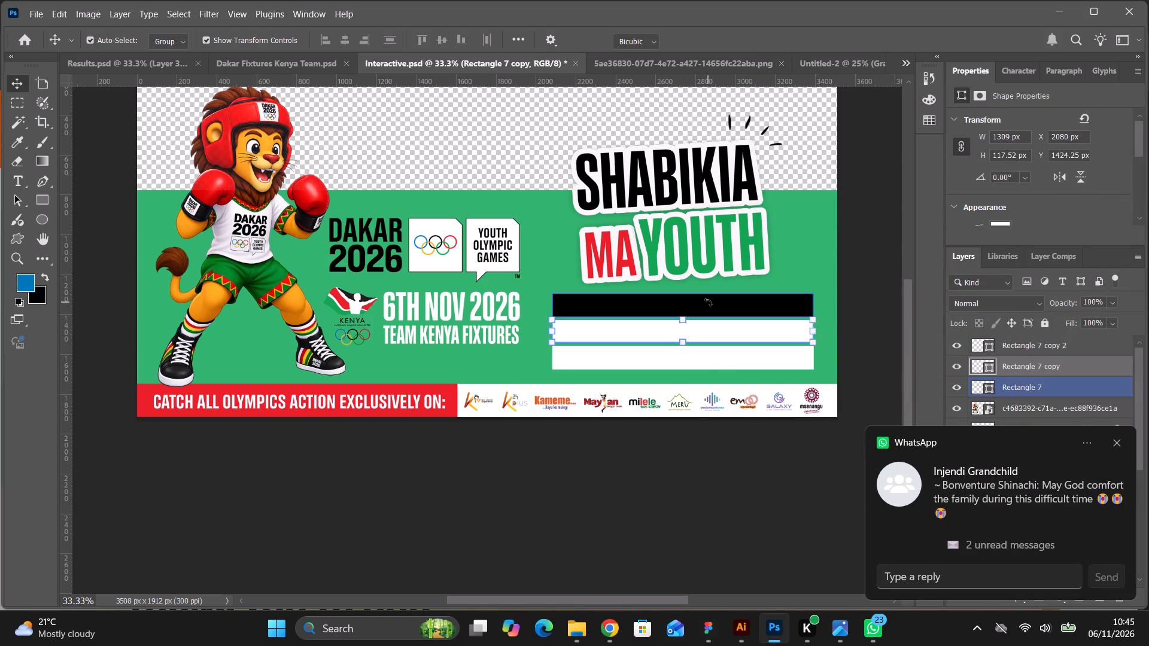
left_click(745, 39)
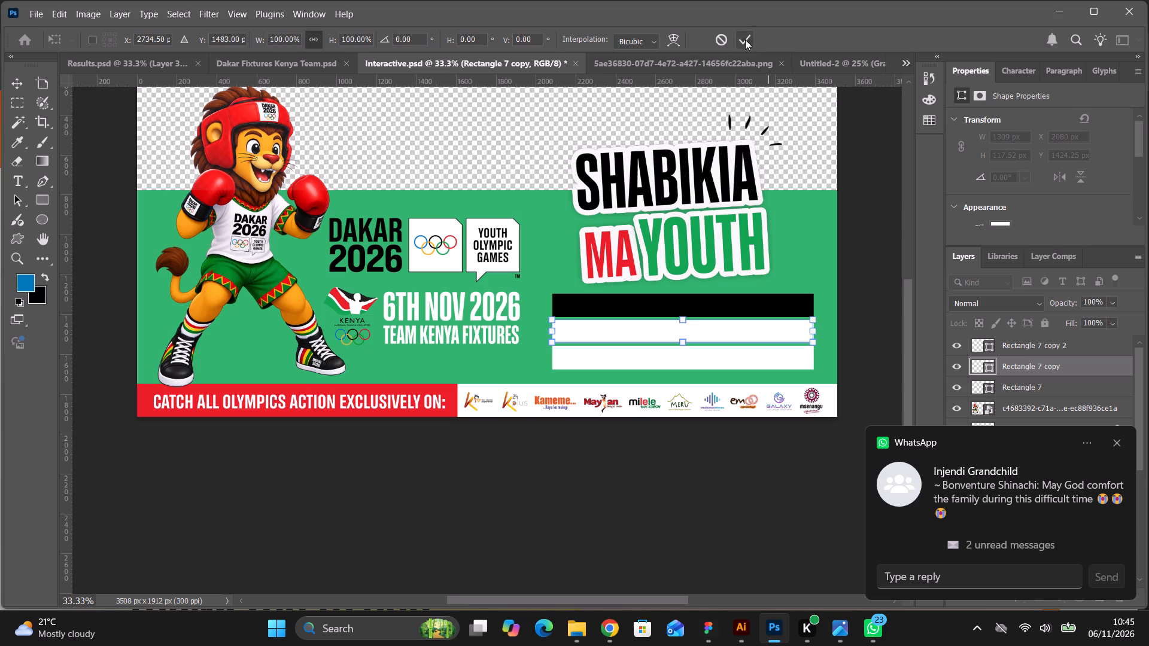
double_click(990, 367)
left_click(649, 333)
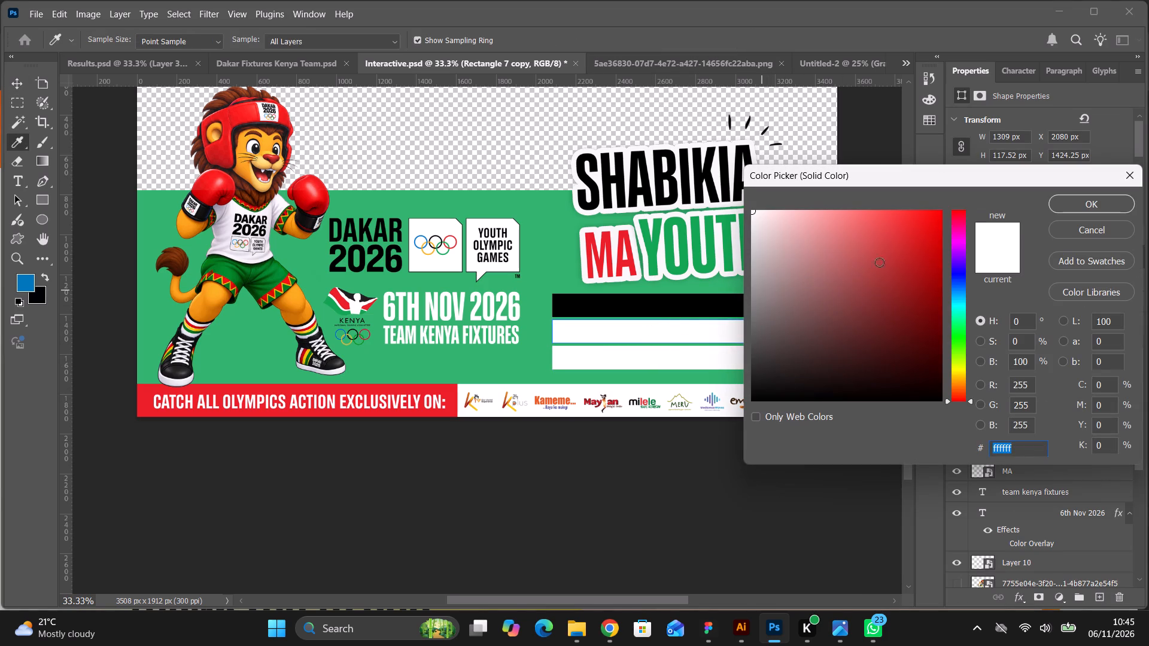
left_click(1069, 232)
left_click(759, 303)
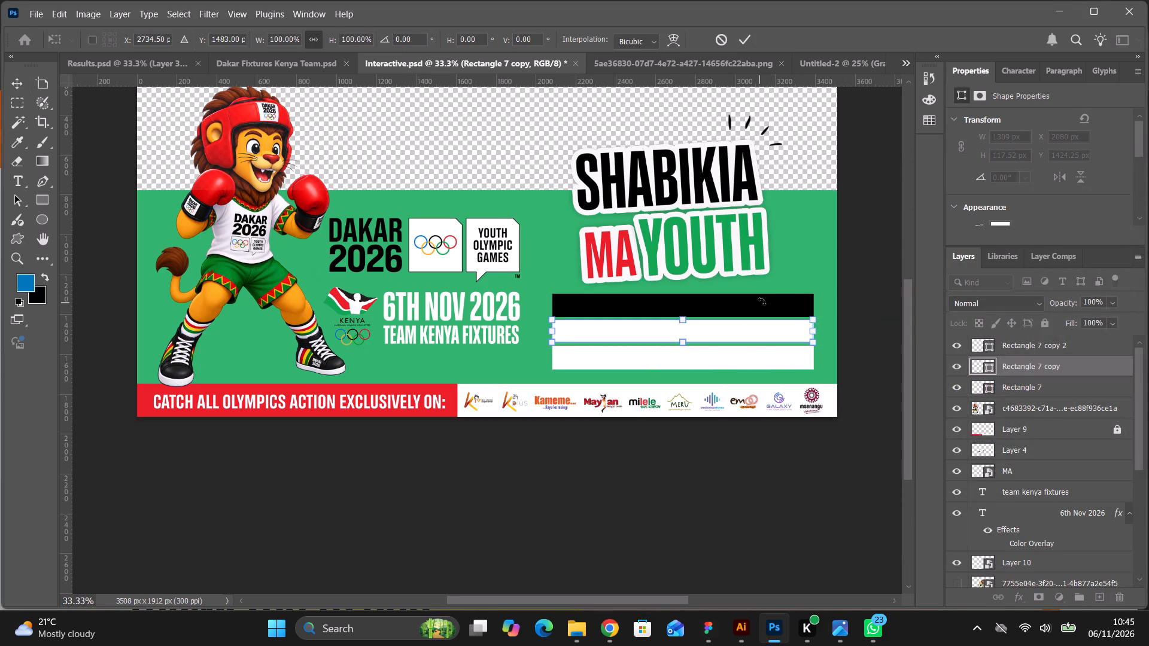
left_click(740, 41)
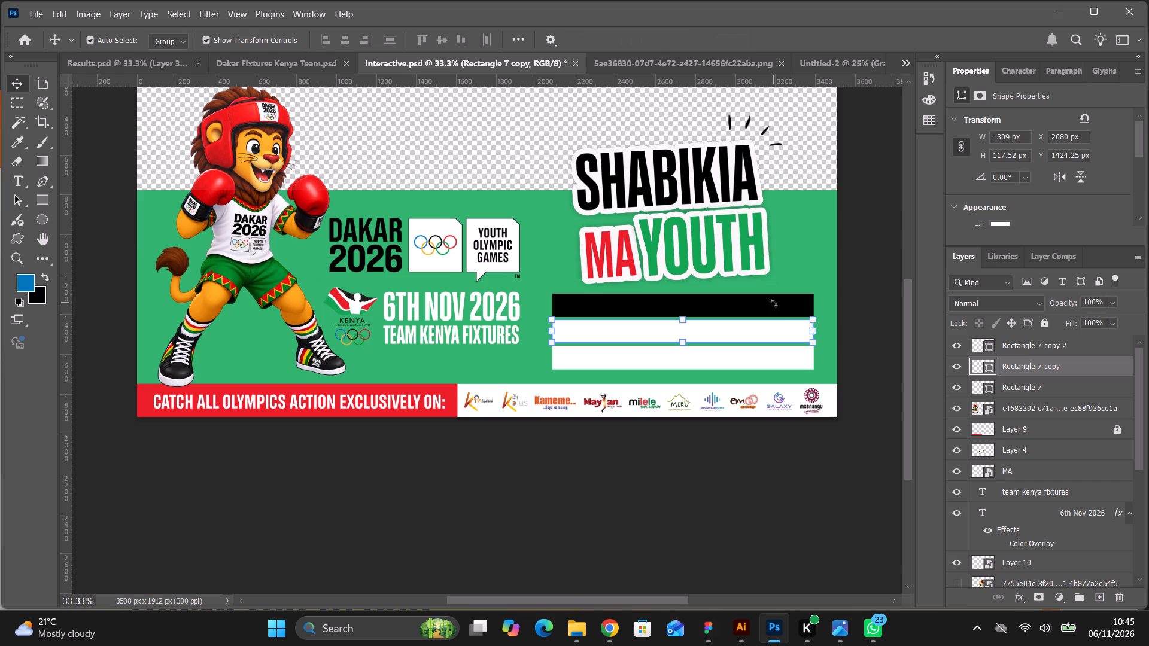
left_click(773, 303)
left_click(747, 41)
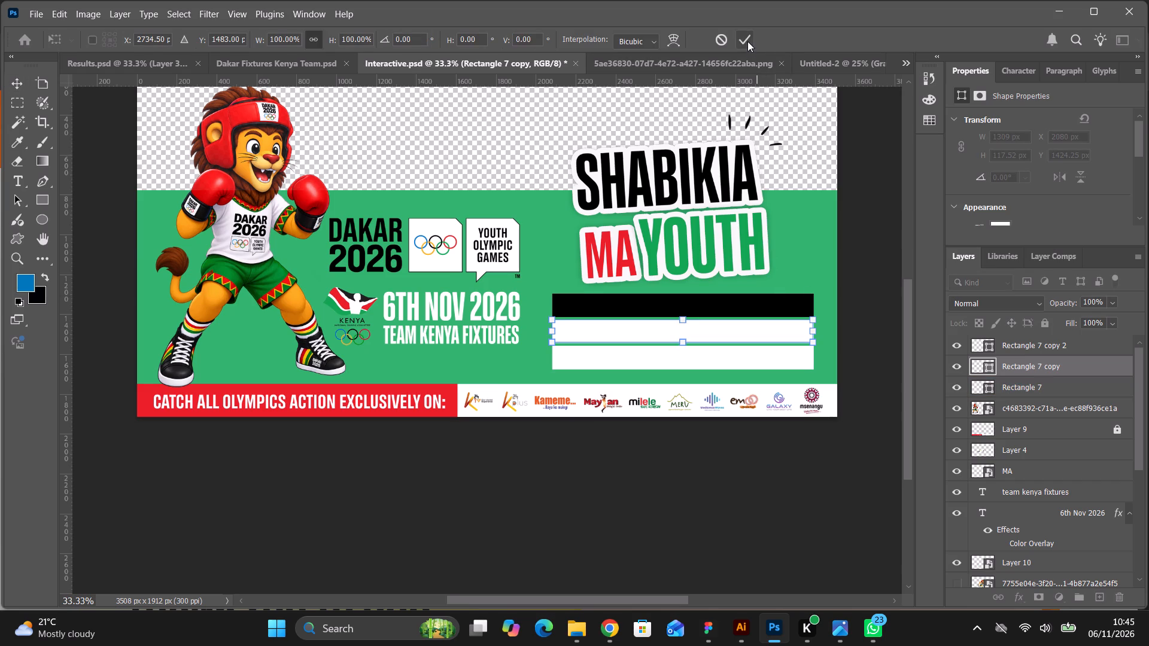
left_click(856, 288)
Recolour the top fixture bar white, sampling the colour from the middle bar.
left_click(808, 299)
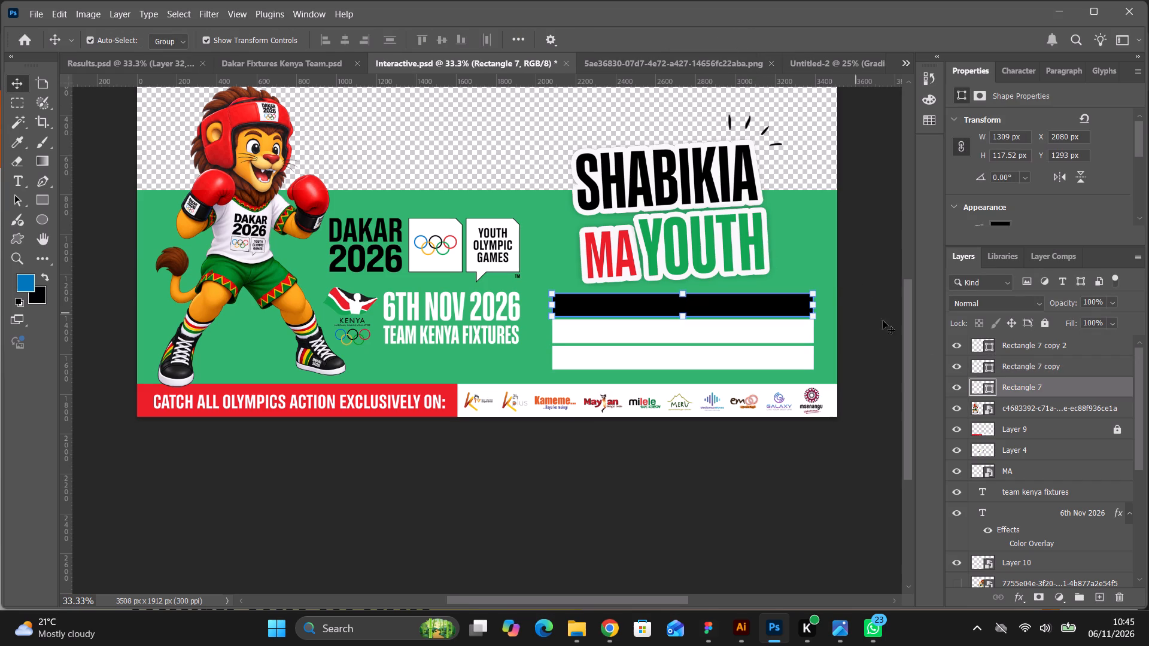
double_click(992, 392)
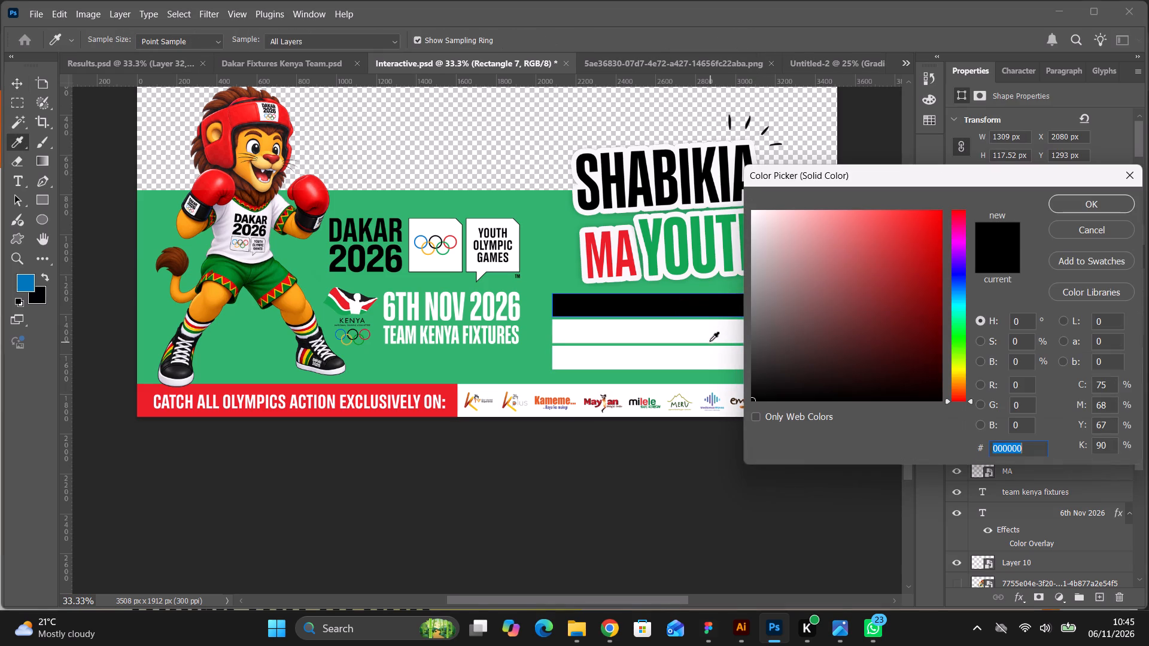
left_click(709, 340)
left_click(1065, 203)
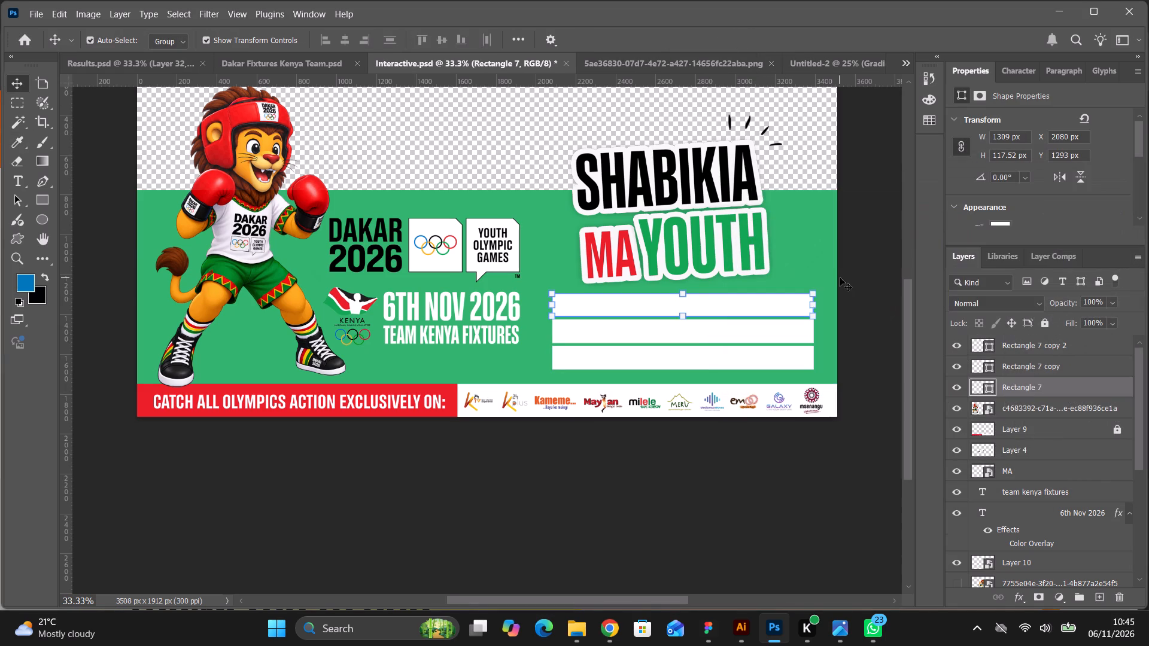
Nudge the top fixture bar up to Y 1287 px.
key("Up")
key("Up")
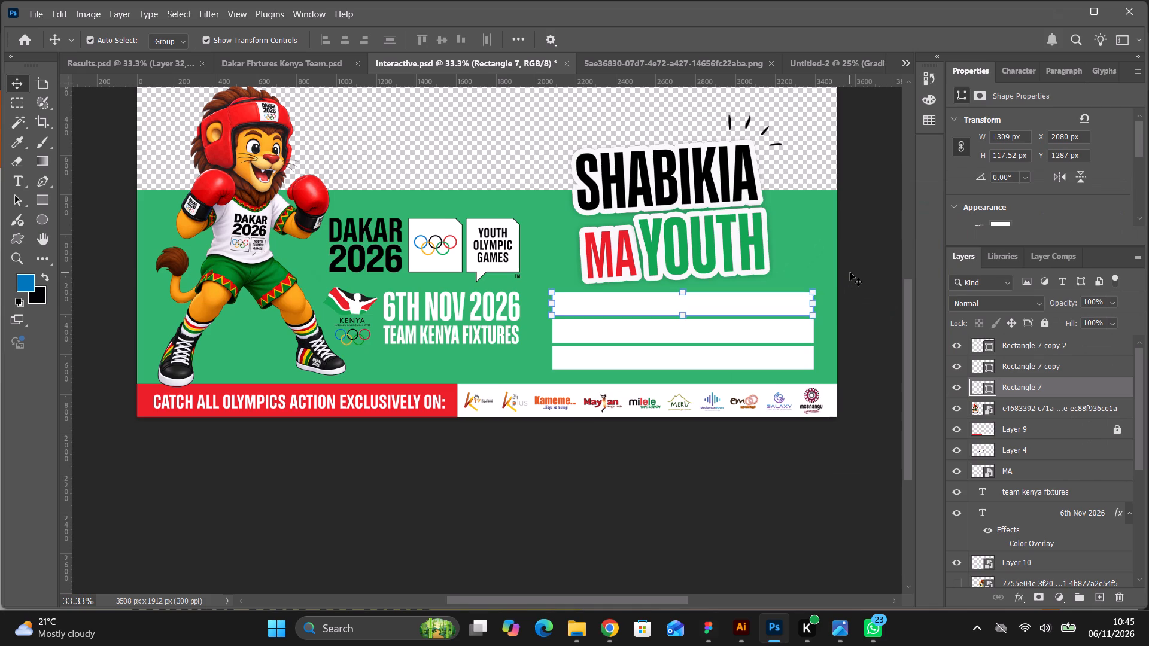
left_click(850, 272)
Nudge the middle and bottom fixture bars vertically to fine-tune the gaps in the stack.
left_click(783, 340)
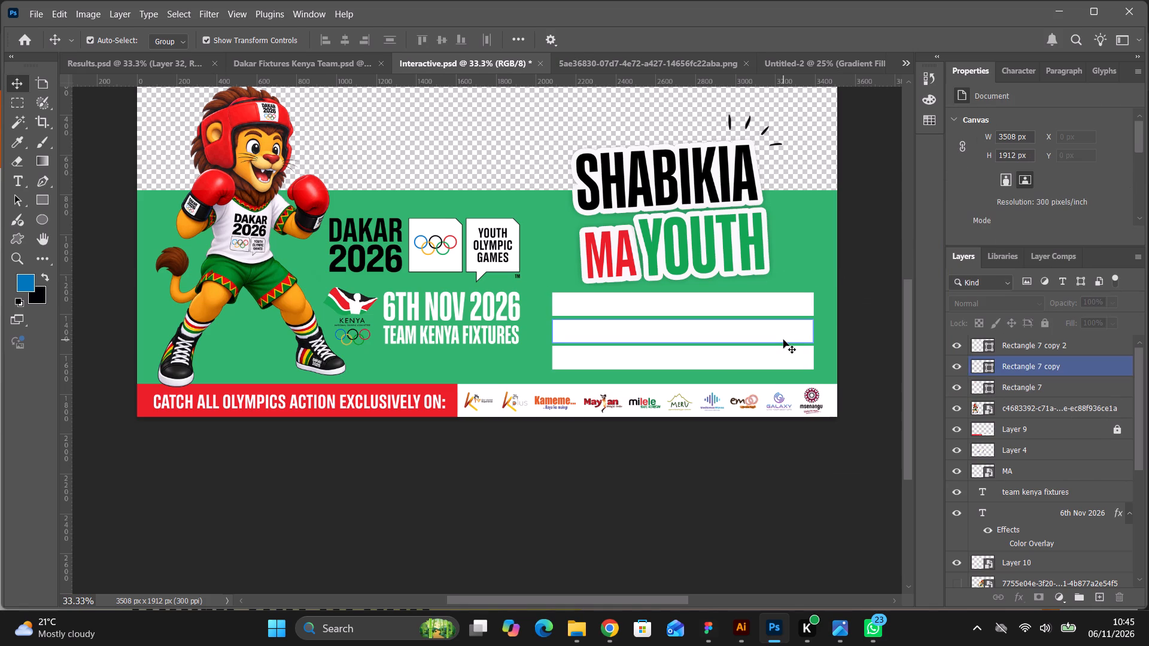
key("Up")
key("Down")
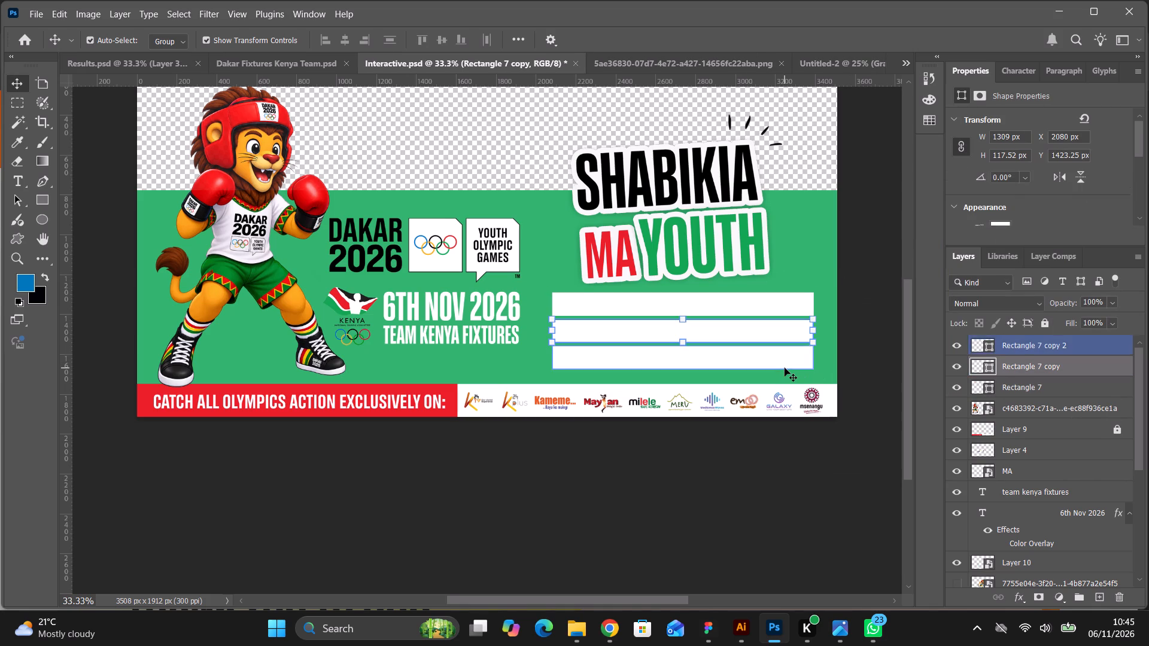
left_click(785, 368)
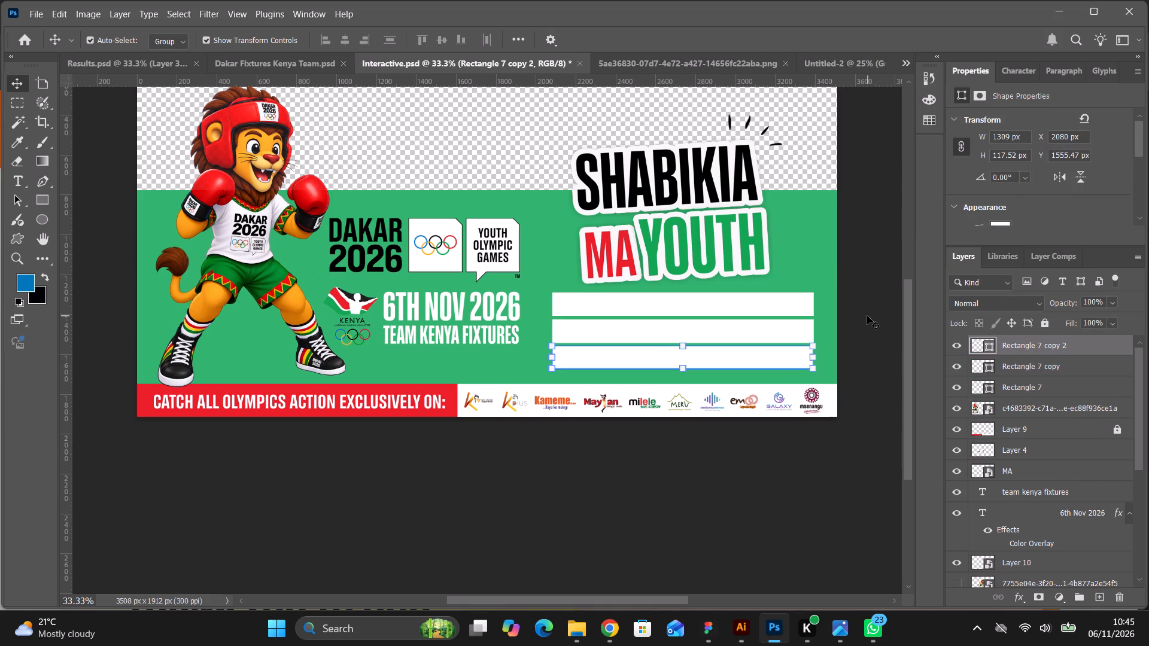
key("Down")
key("Up")
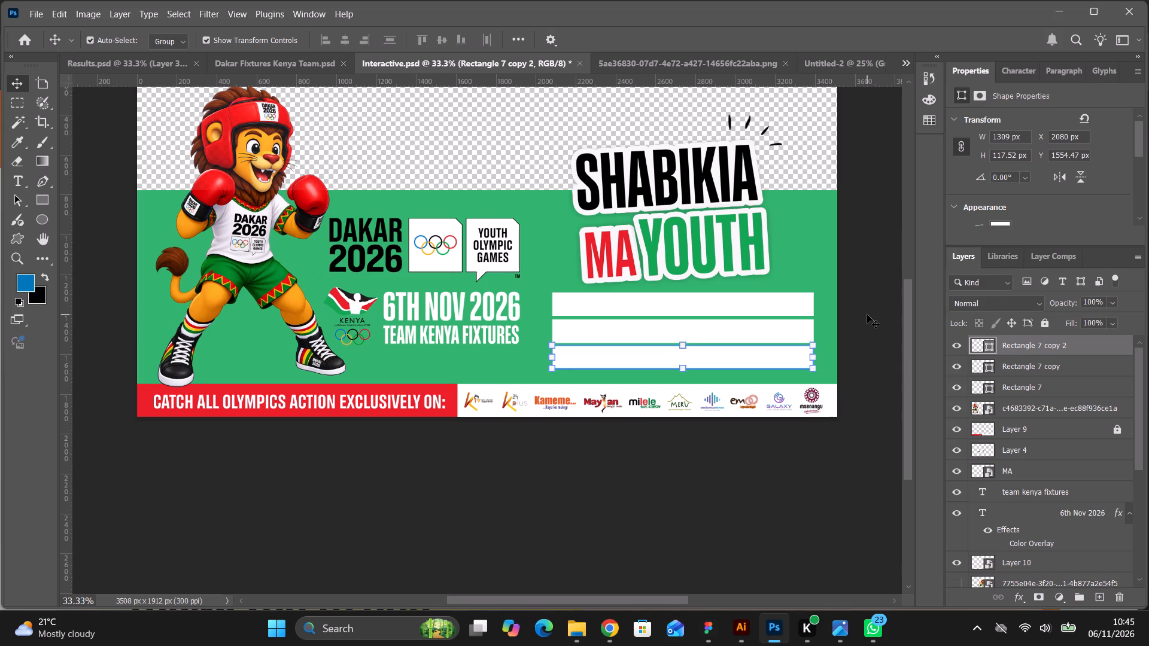
key("Down")
left_click(867, 315)
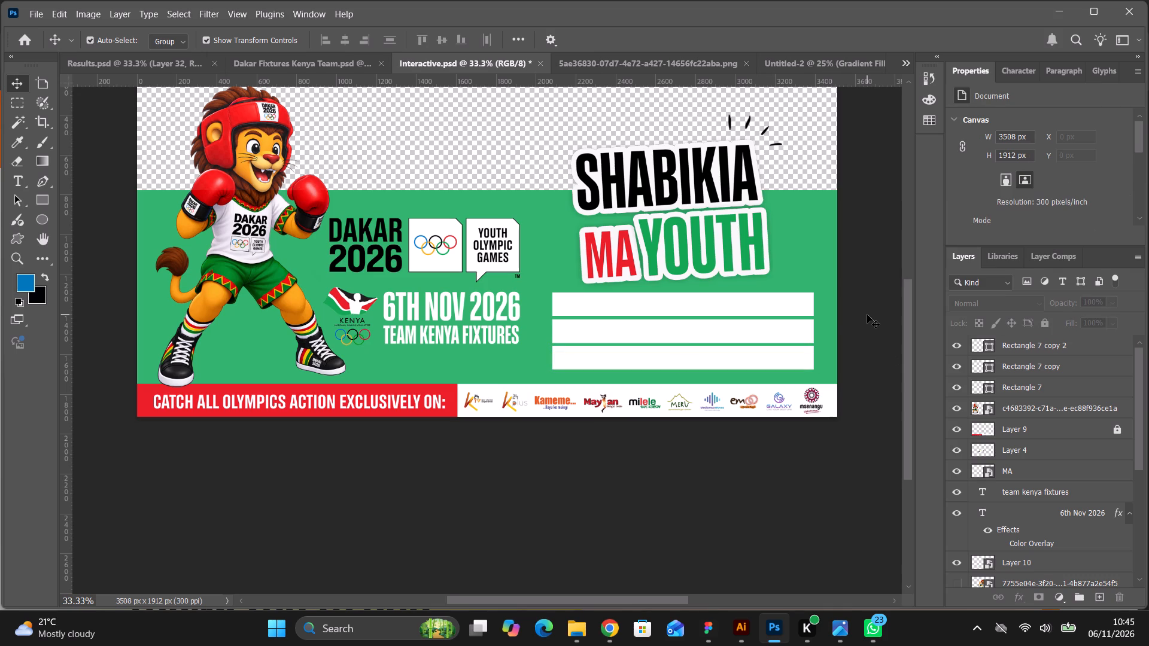
Distribute the three white fixture bars with even vertical spacing.
left_click(812, 301)
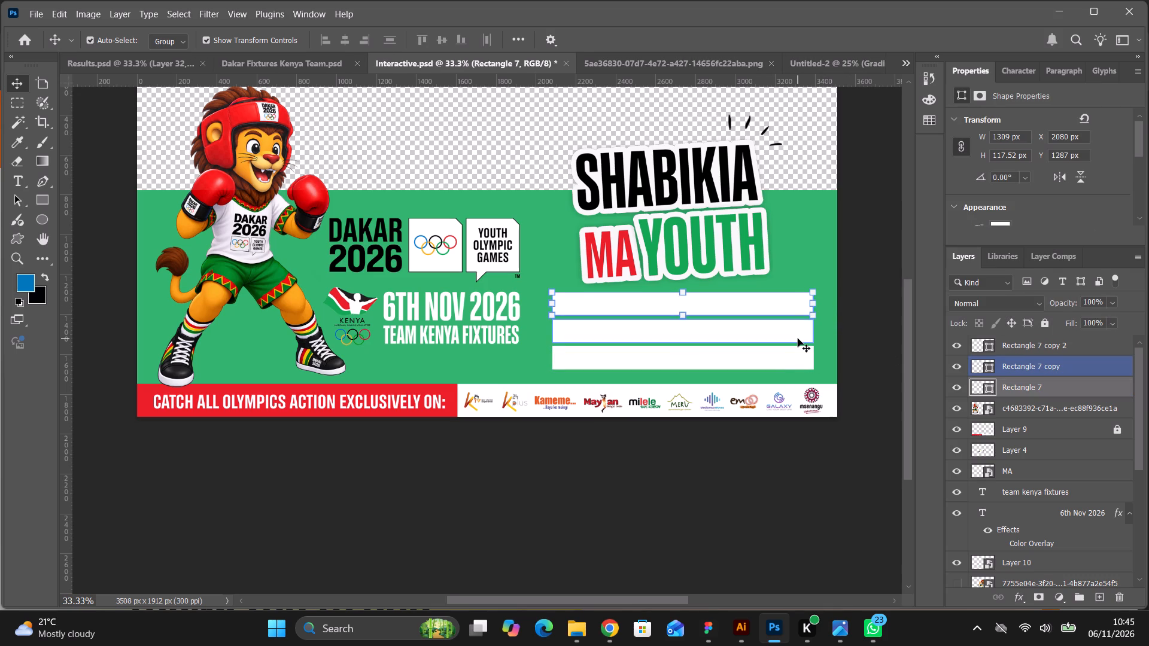
left_click(798, 339, "shift")
left_click(787, 365, "shift")
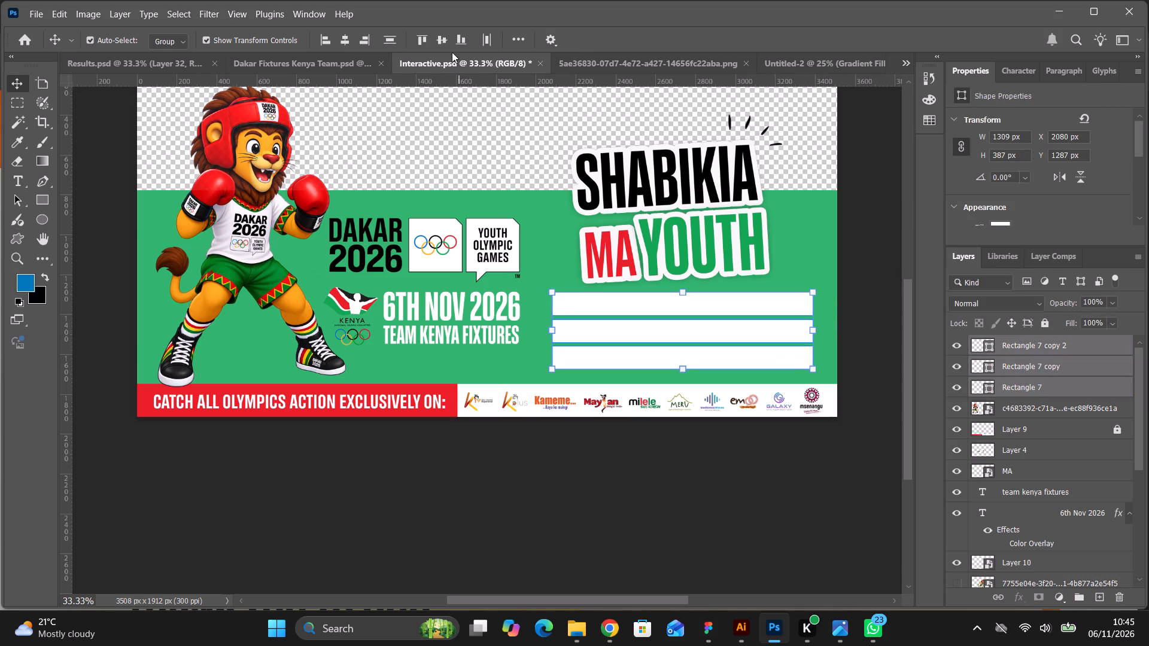
left_click(391, 41)
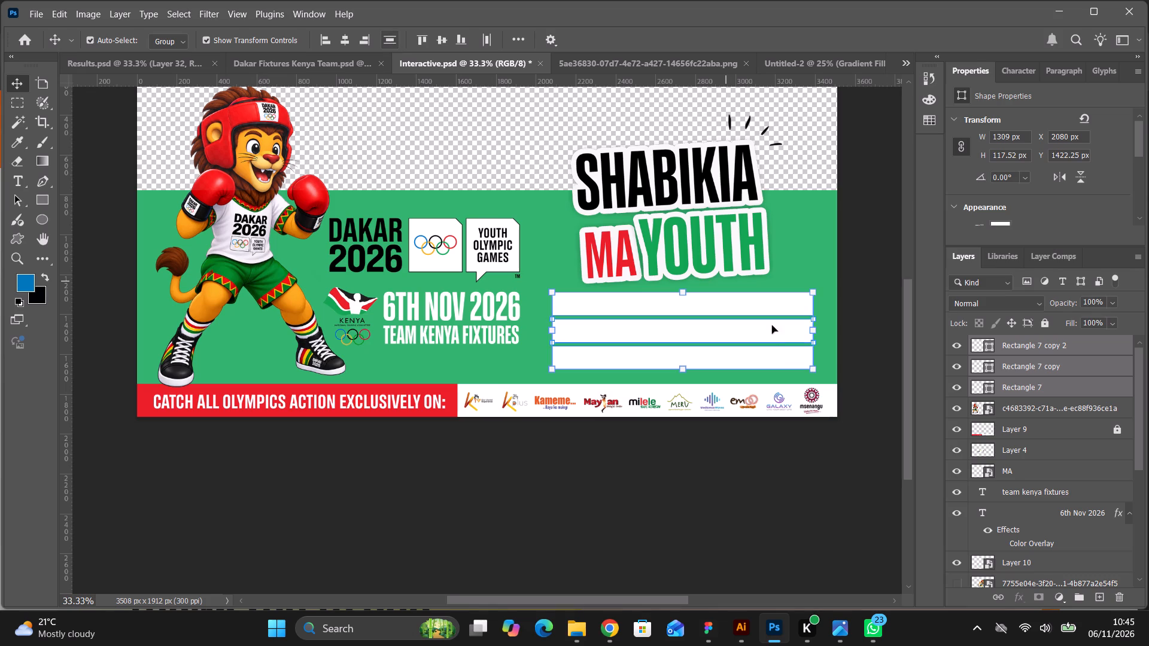
left_click(803, 461)
Centre the SHABIKIA MA YOUTH artwork above the fixture bars at about X 2190 px, Y 407 px.
left_click_drag(726, 265, 729, 265)
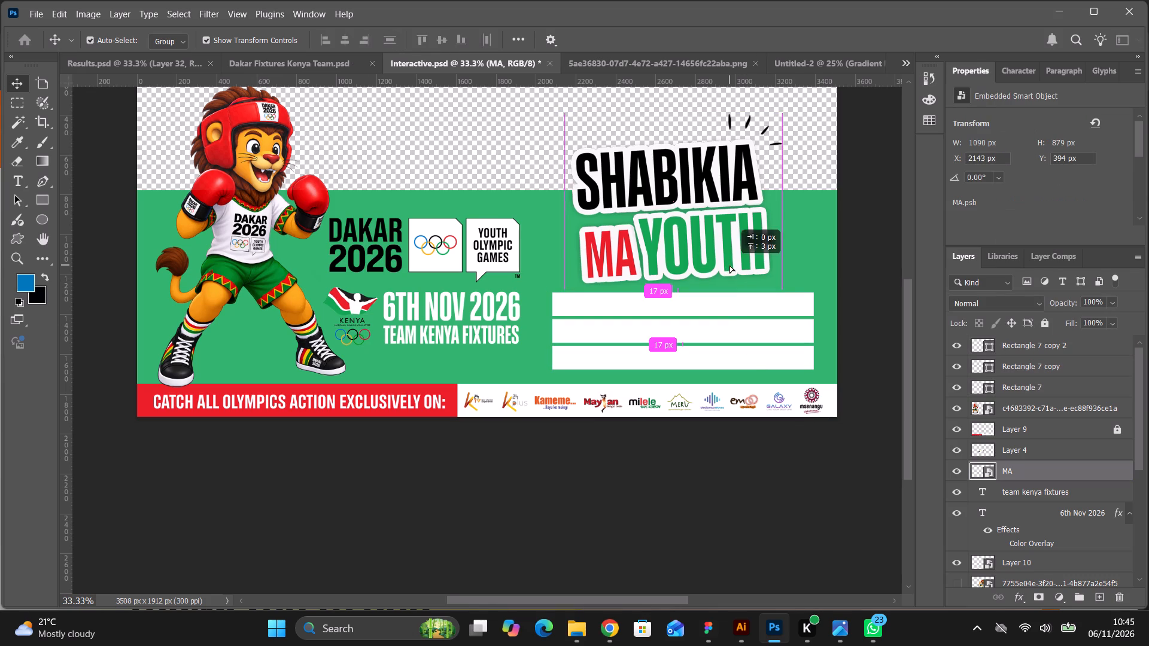
left_click_drag(729, 265, 738, 265)
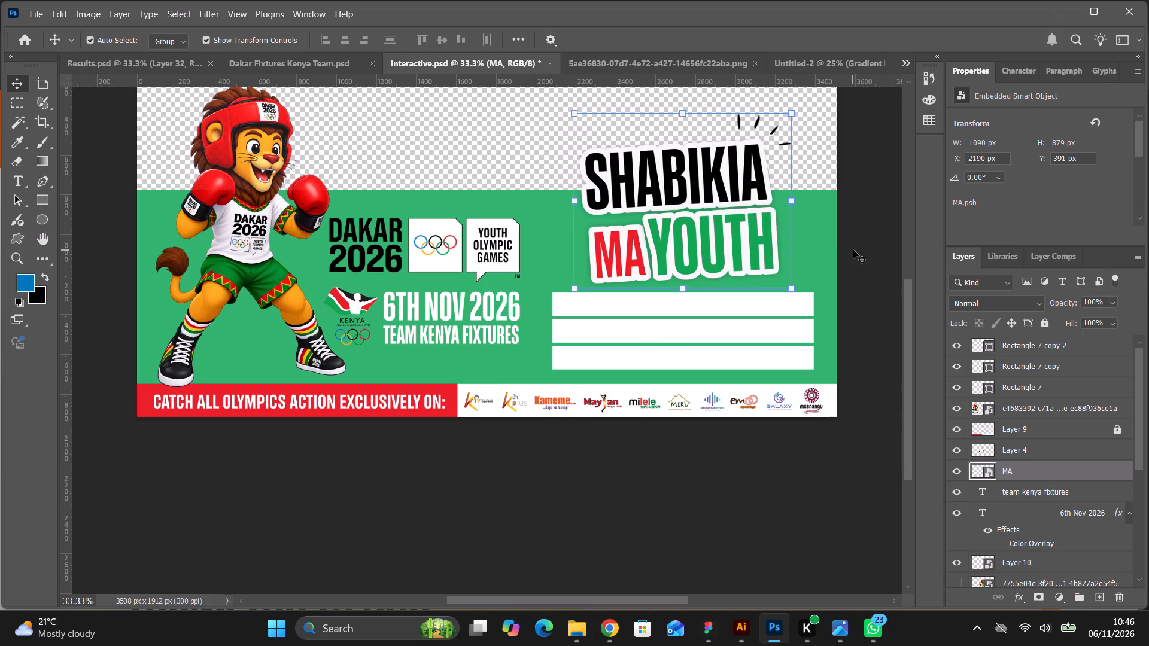
key("Down")
key("Down")
key("Down")
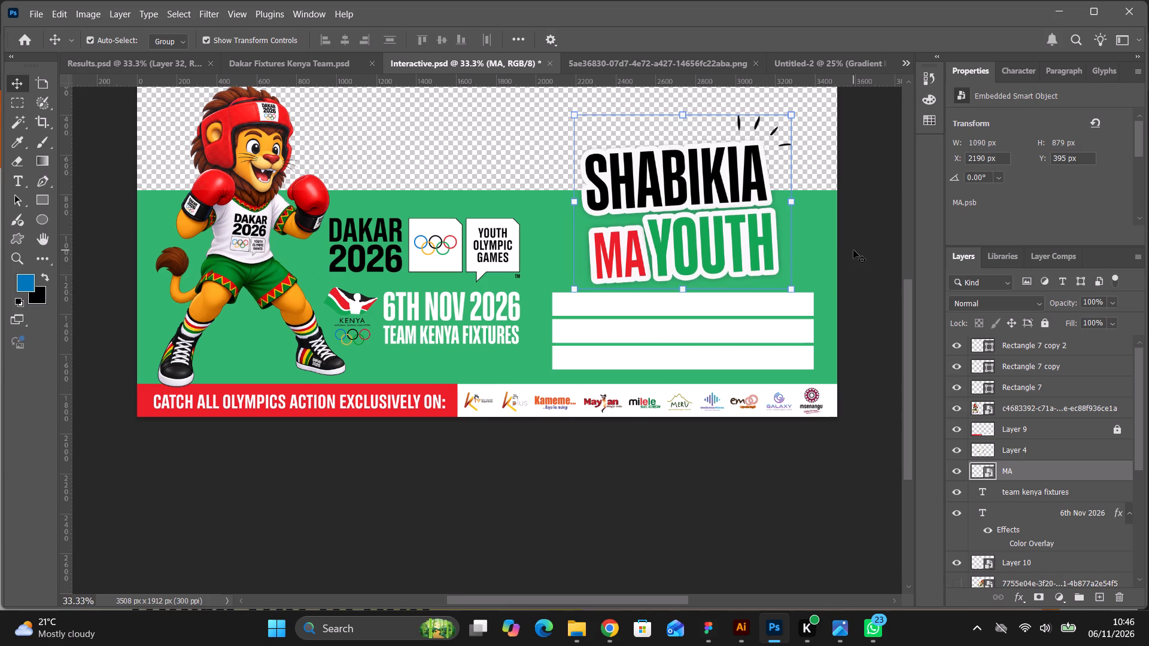
key("Down")
key("Down")
key("Down")
key("Down")
key("Down")
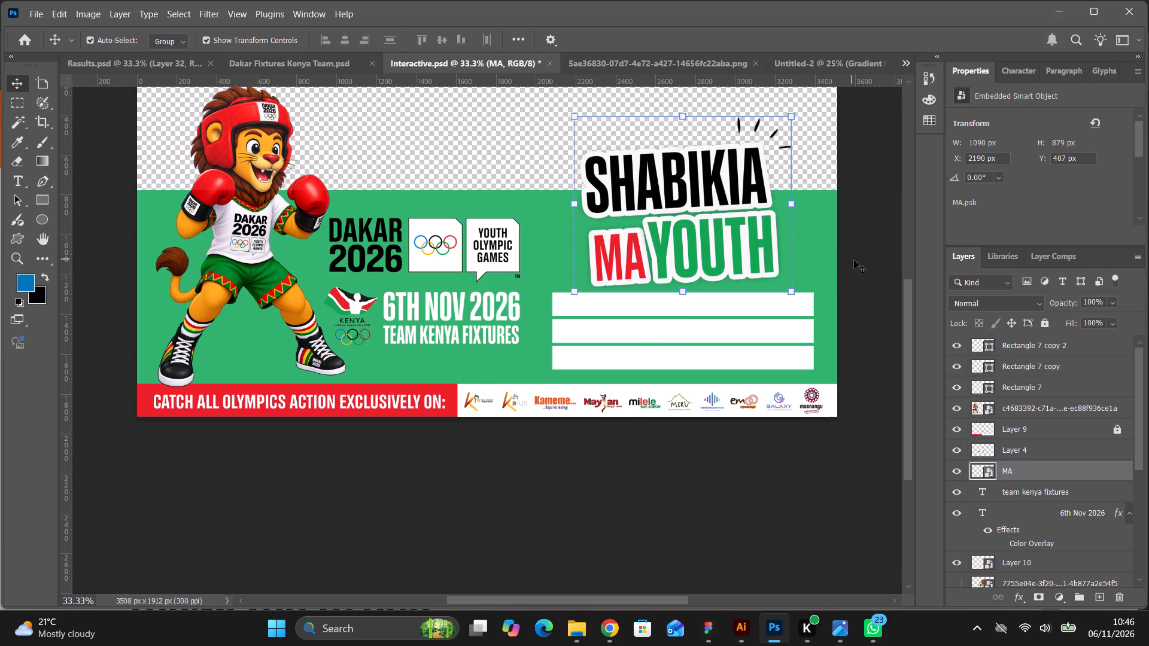
left_click(856, 260)
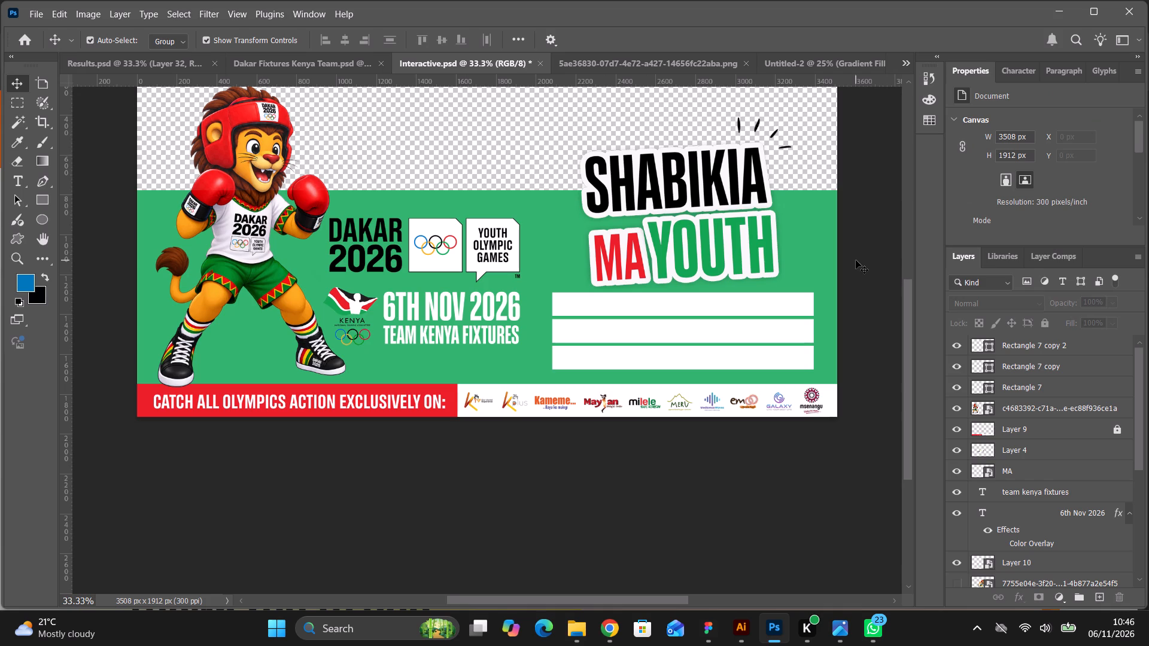
Switch to Chrome and open the recommended "Kevin Samuels HUMBLES Sassy PhD Woman" video from the YouTube page in a new tab.
left_click(609, 628)
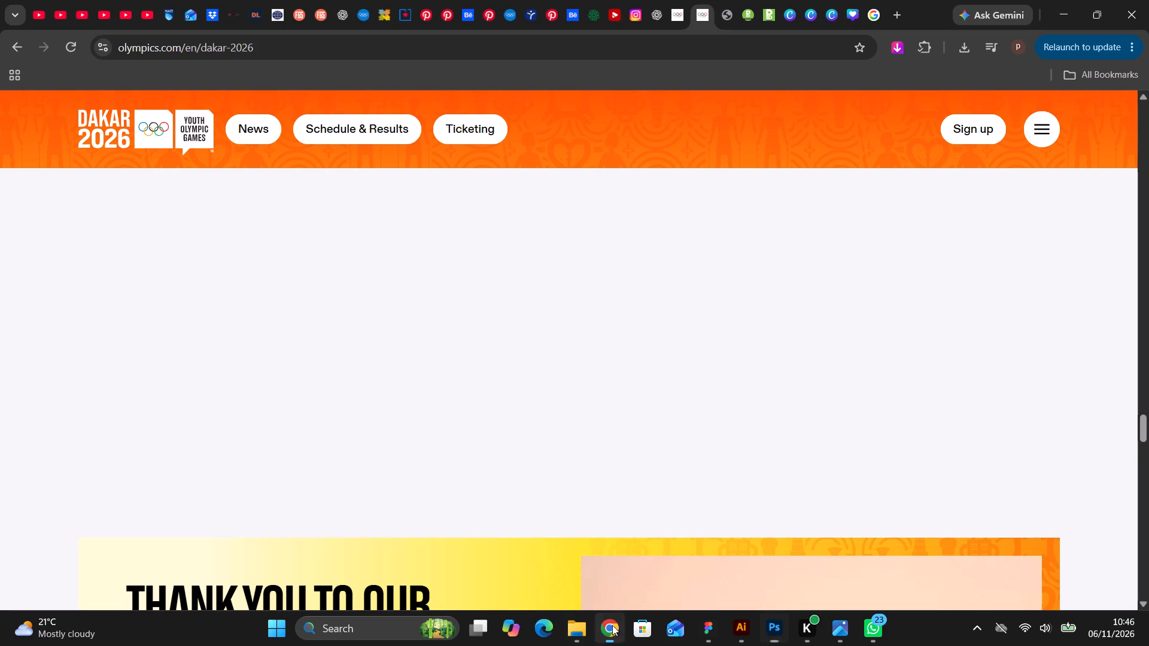
left_click(60, 17)
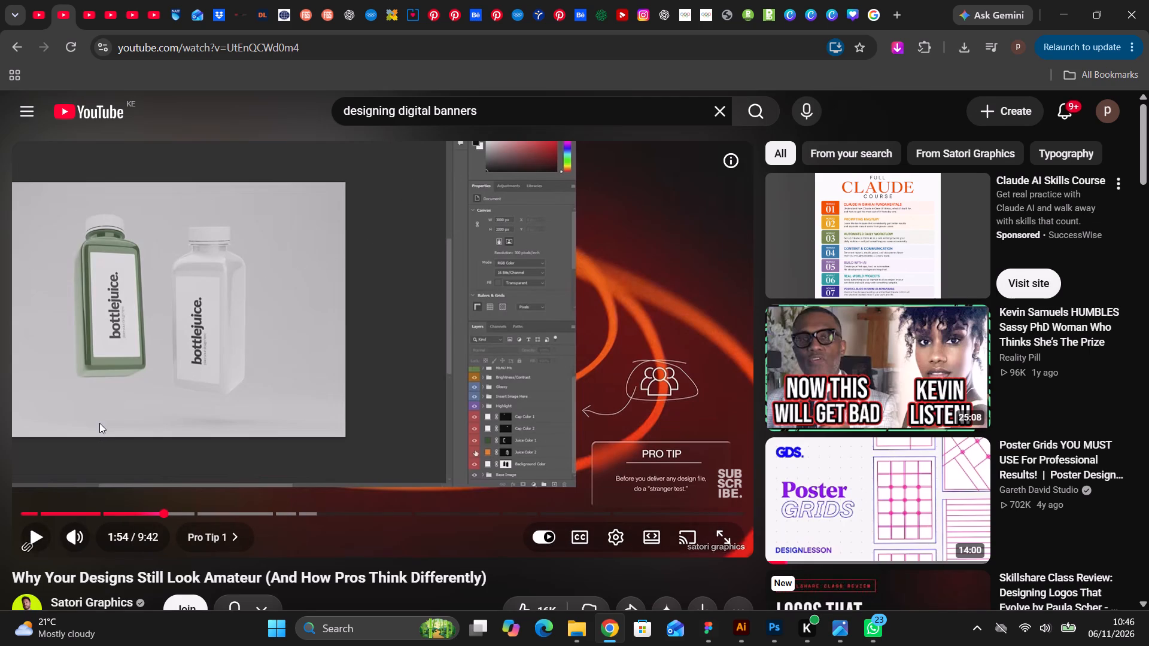
right_click(819, 349)
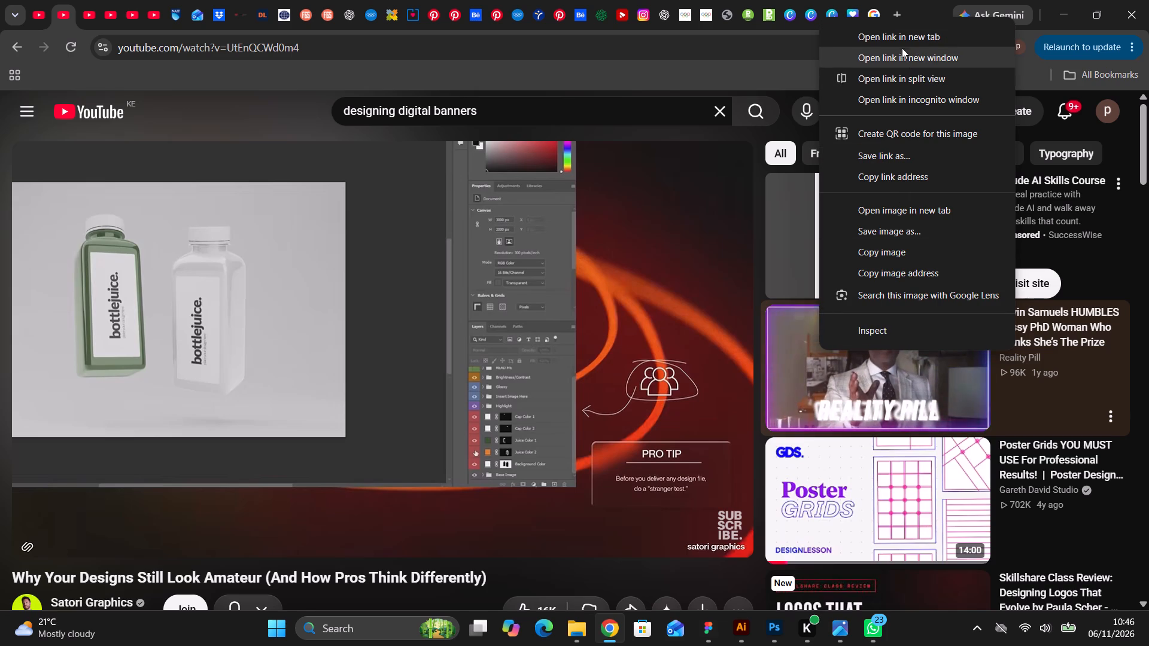
left_click(899, 39)
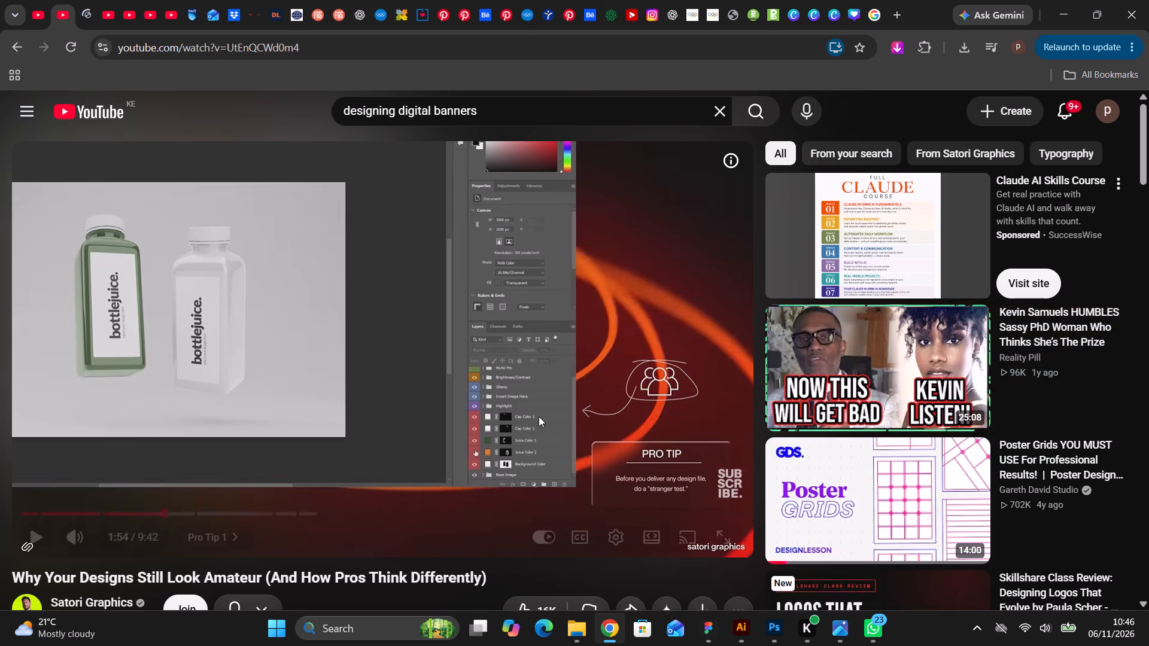
Switch to Photoshop and deselect the bottom white fixture bar in Interactive.psd.
left_click(780, 630)
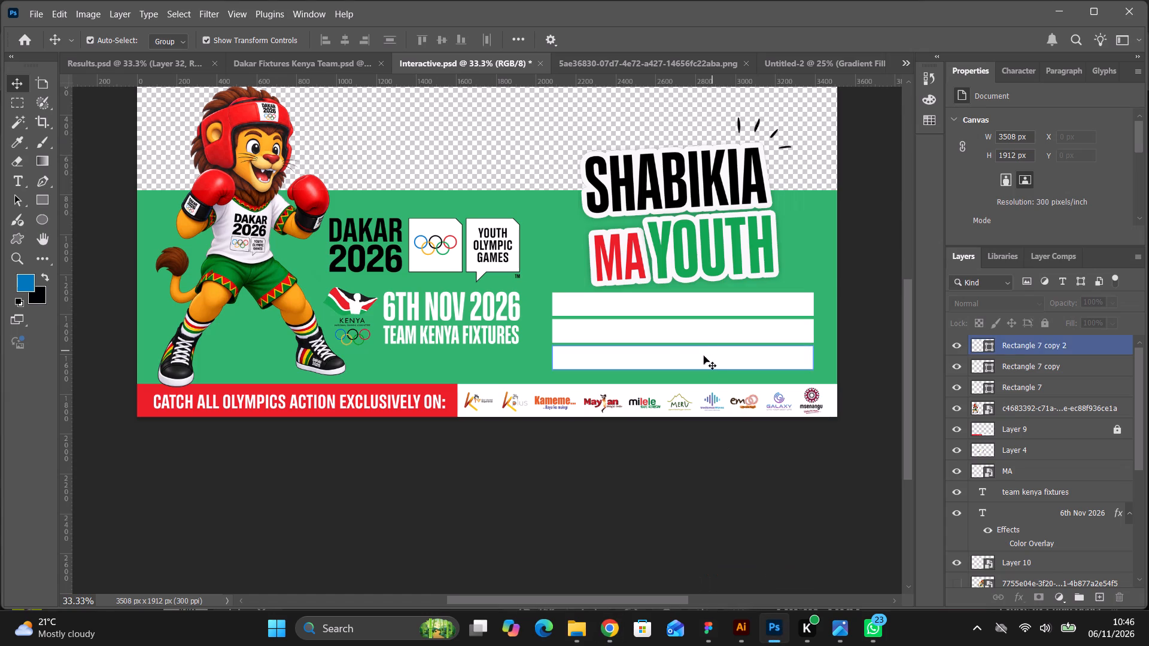
left_click(583, 508)
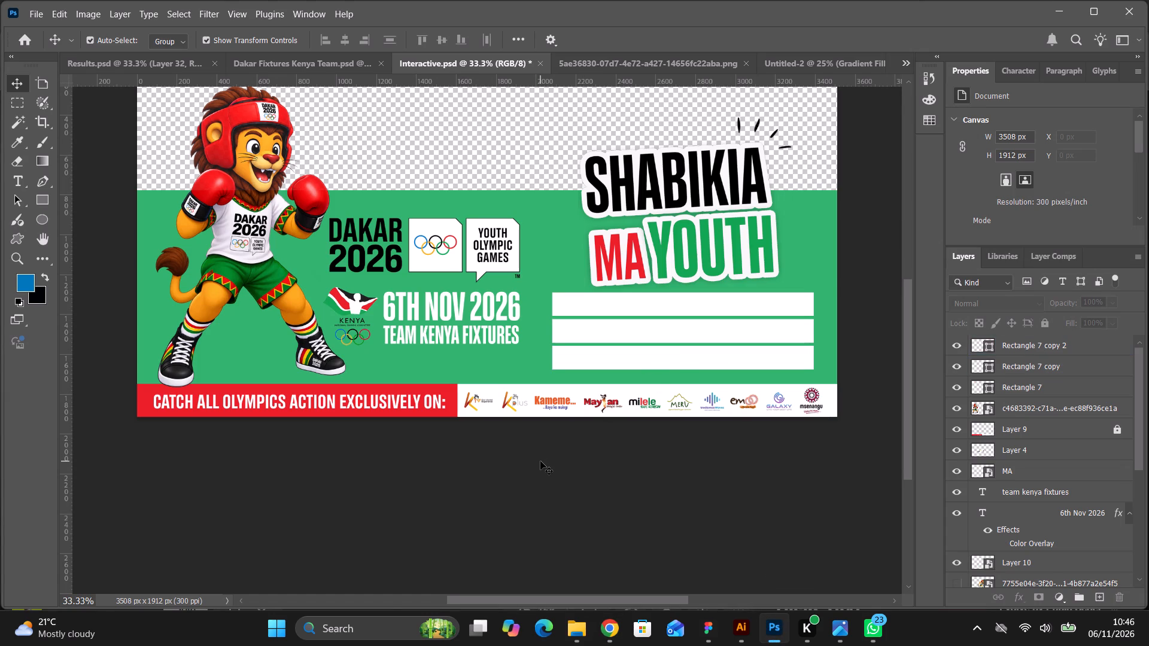
left_click(610, 624)
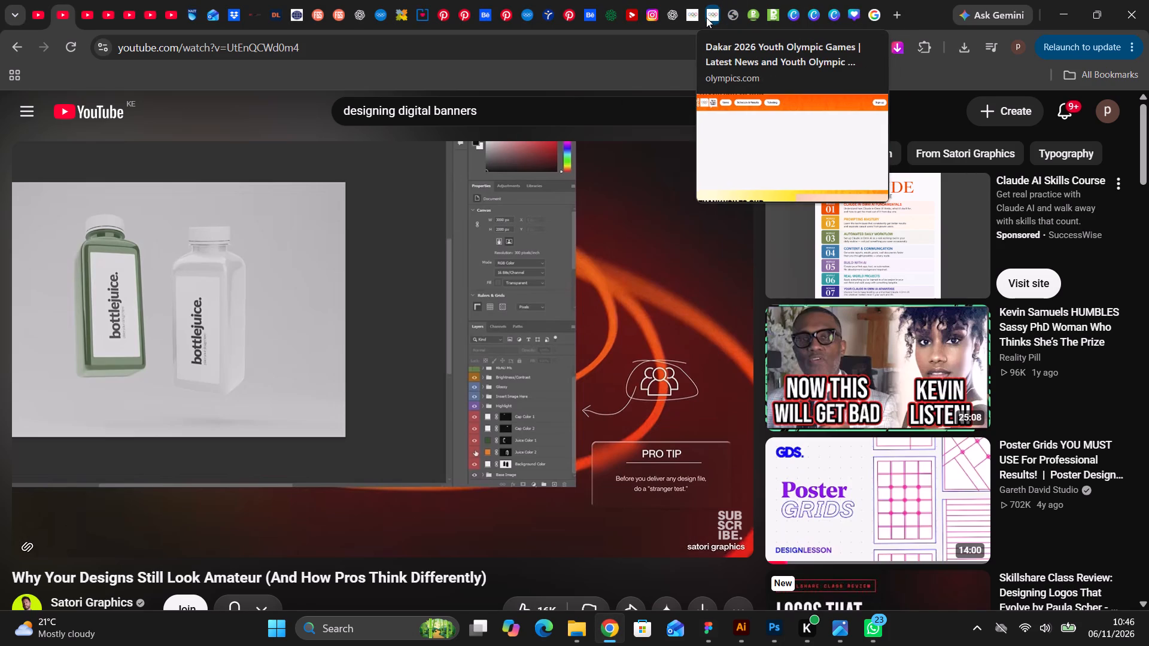
left_click(364, 16)
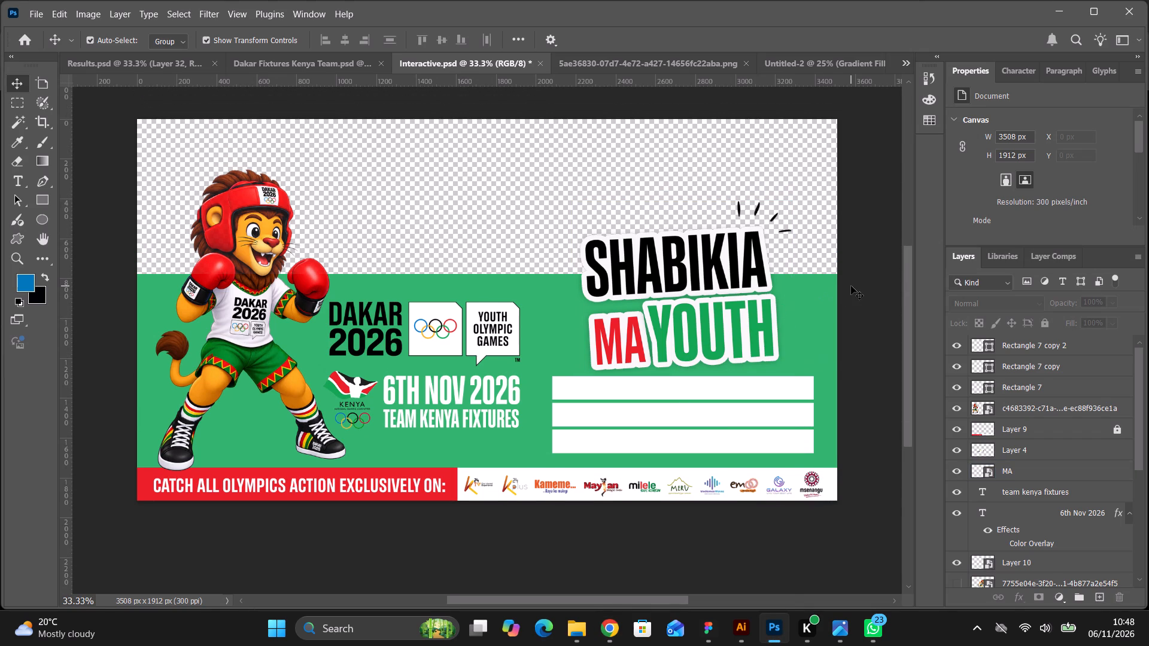
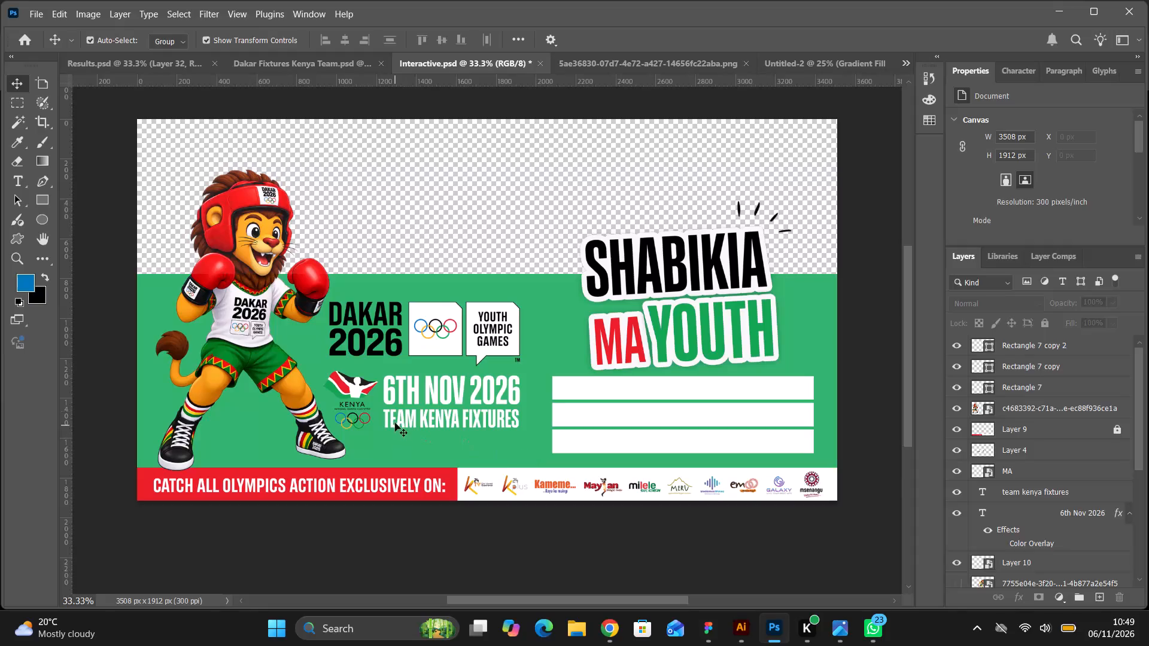
Change the date heading above Team Kenya Fixtures to read 7th Nov 2026, and leave nothing selected.
triple_click(396, 398)
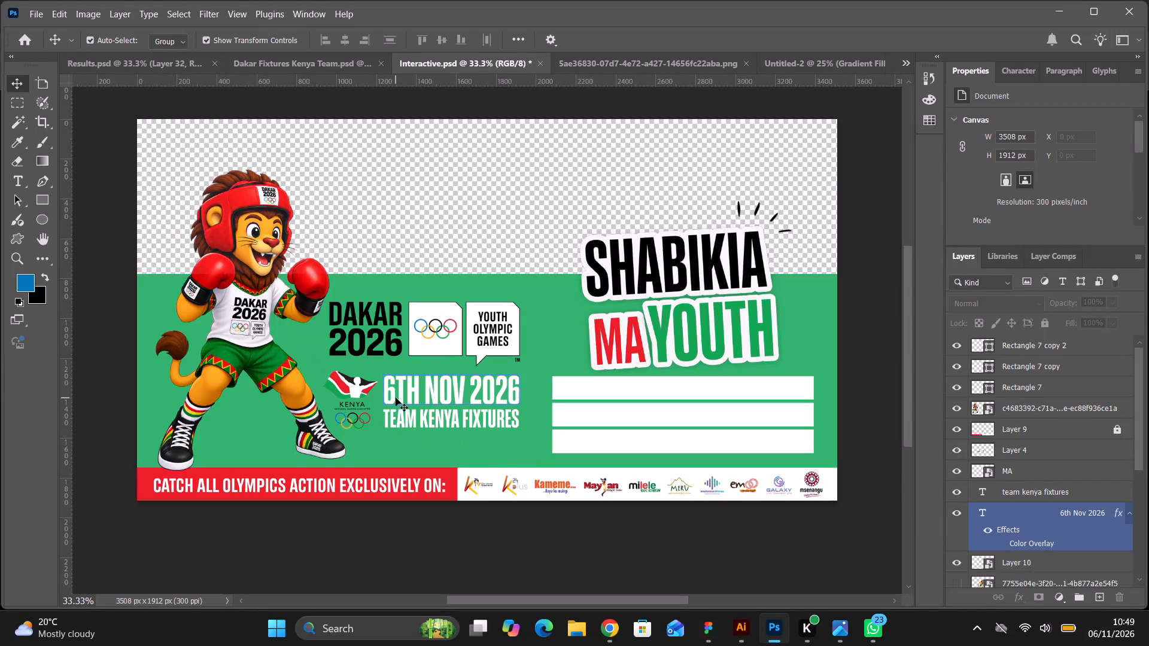
triple_click(396, 398)
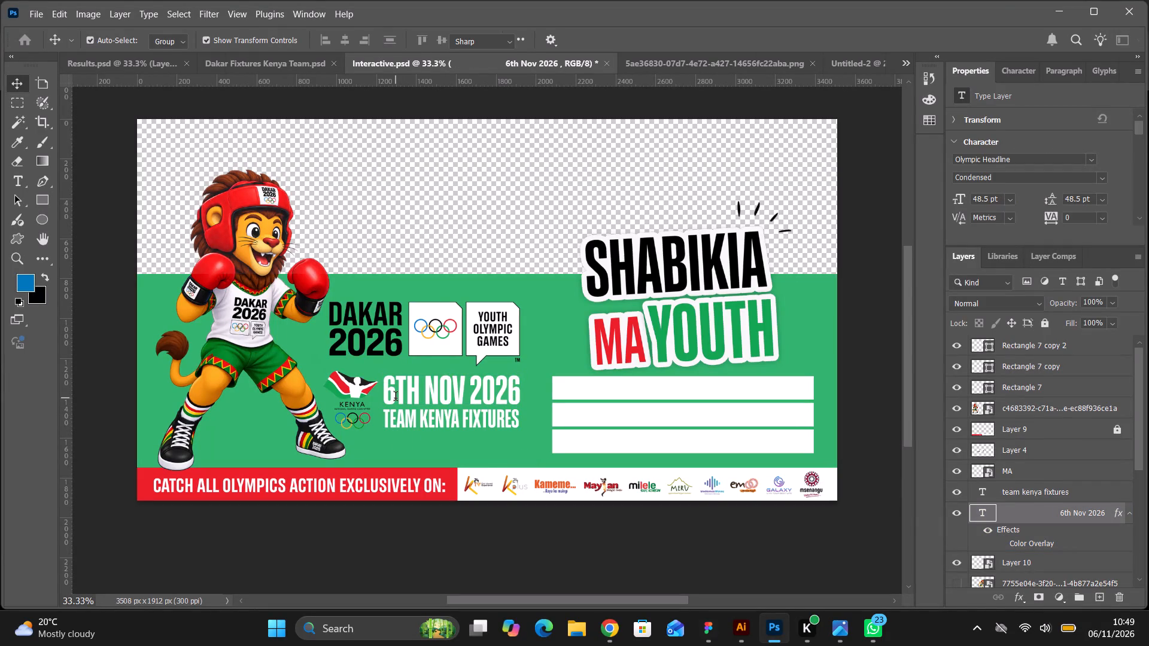
left_click(396, 398)
key("BackSpace")
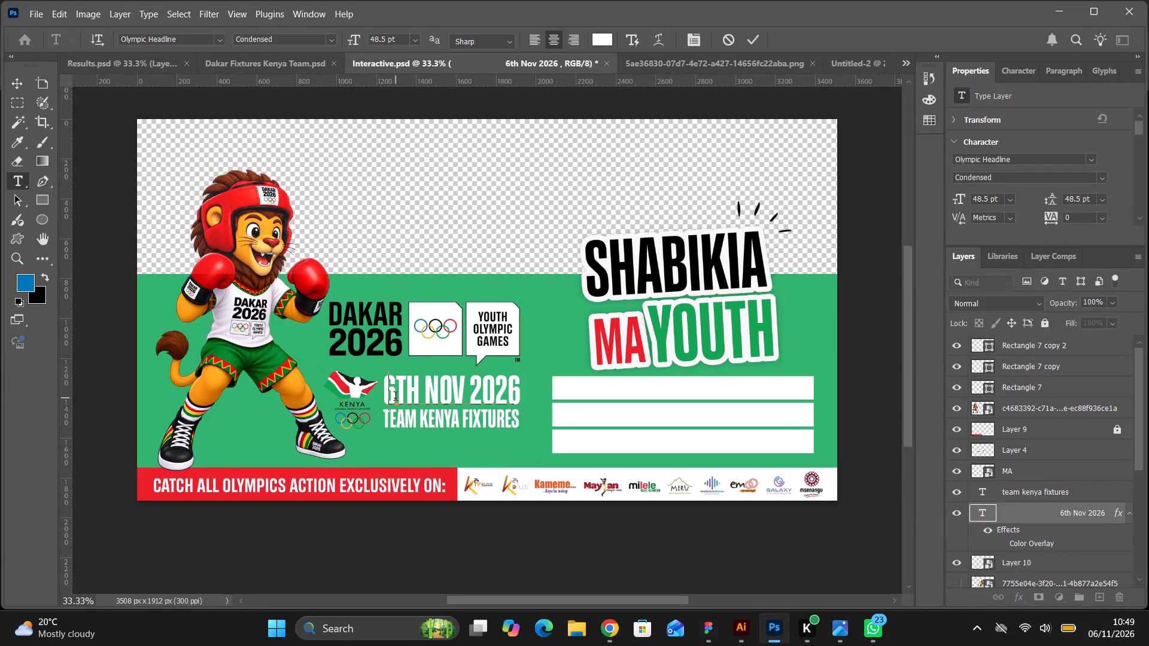
key("7")
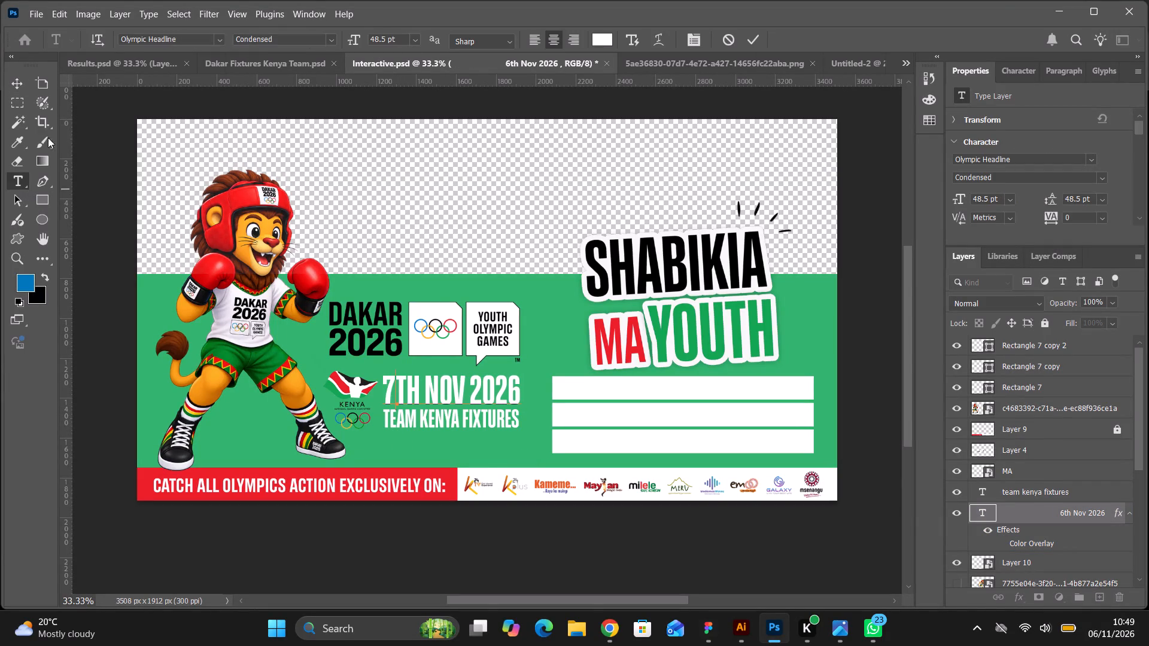
left_click_drag(17, 78, 199, 172)
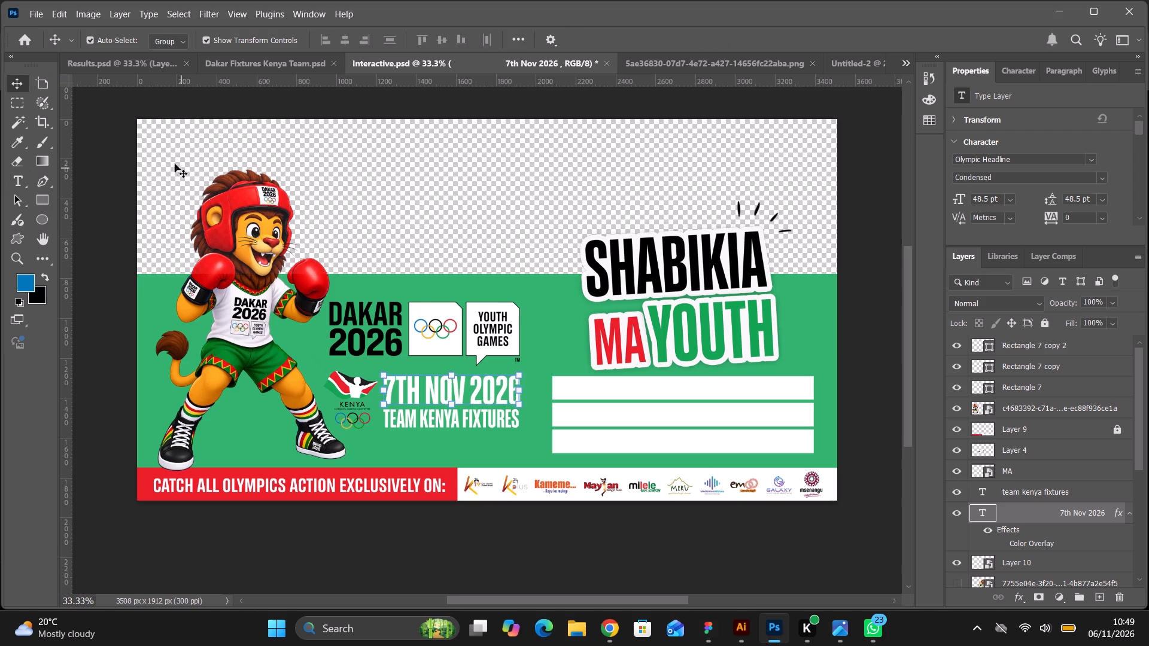
left_click(165, 159)
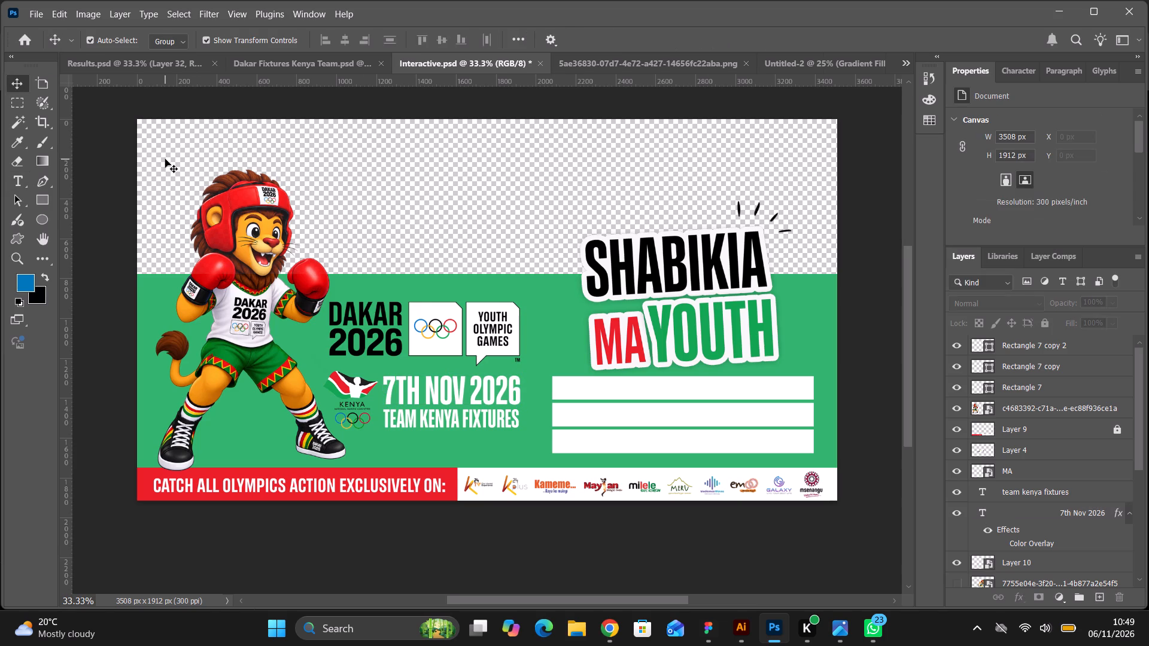
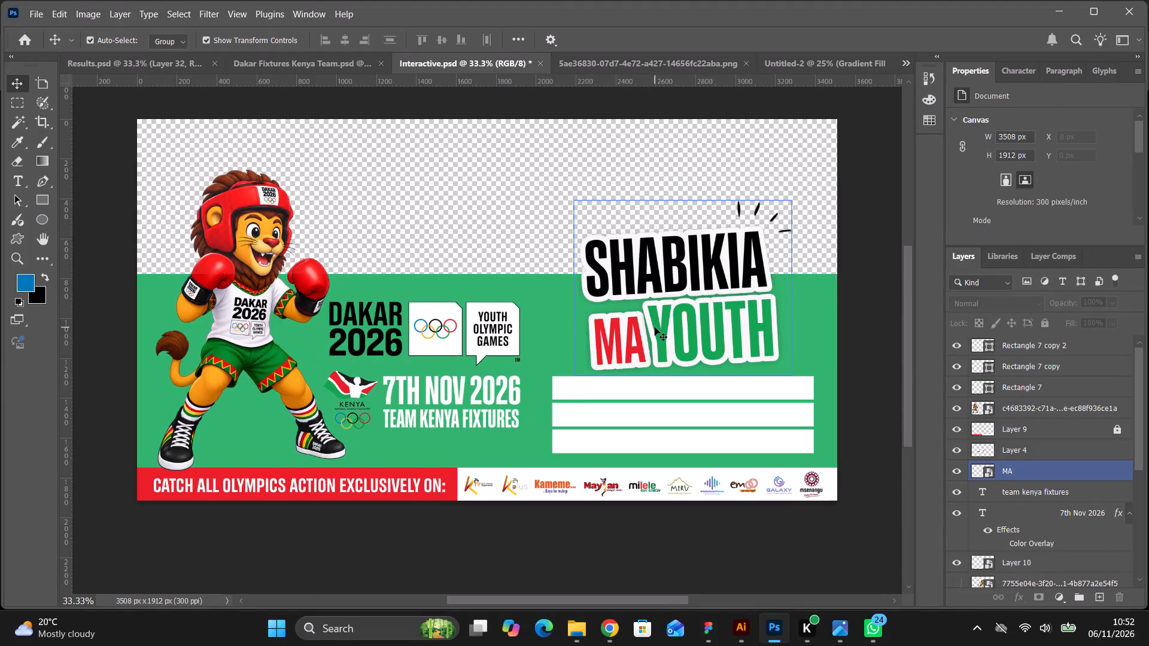
Nudge the Shabikia Ma Youth graphic slightly rightward above the white bars, to an X position of about 2204 px.
left_click(655, 327)
key("Right")
key("Right")
key("Right")
key("Right")
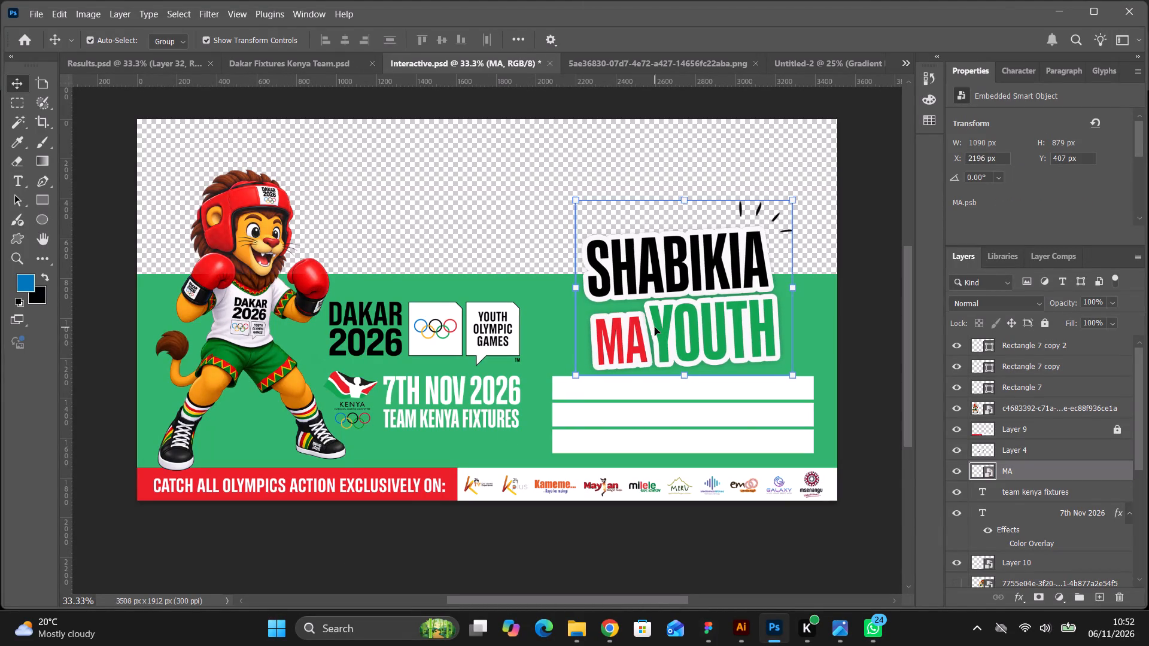
key("Right")
key("Right")
key("Right")
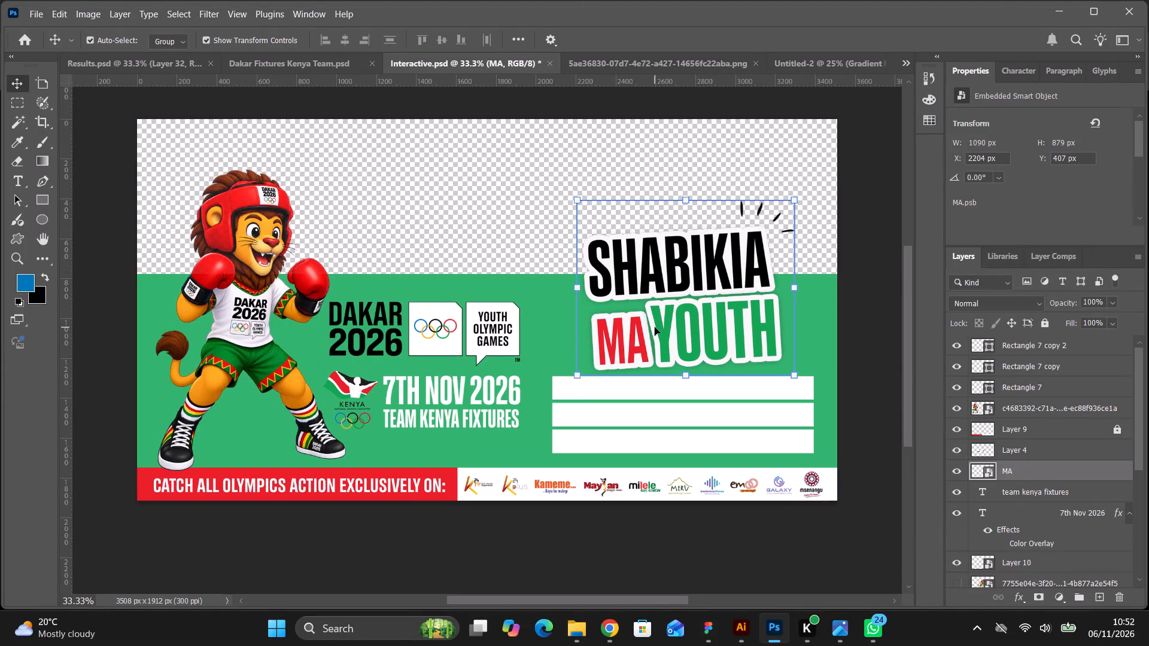
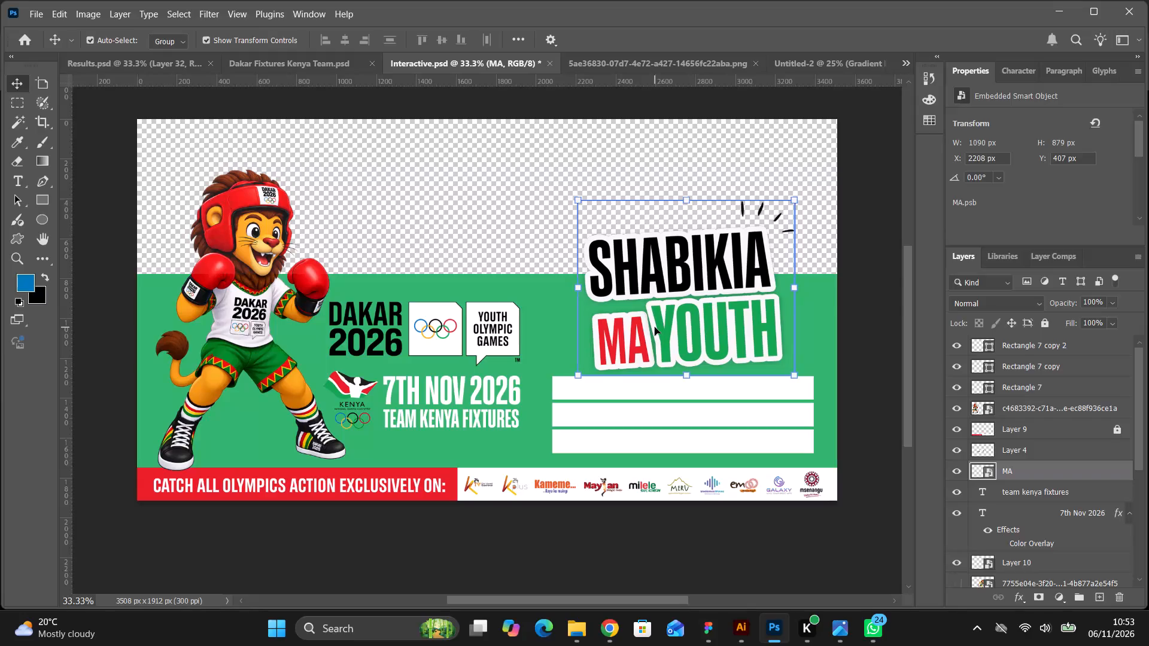
Nudge the Shabikia Ma Youth graphic slightly left above the white bars, to an X position of about 2202 px.
key("Left")
key("Left")
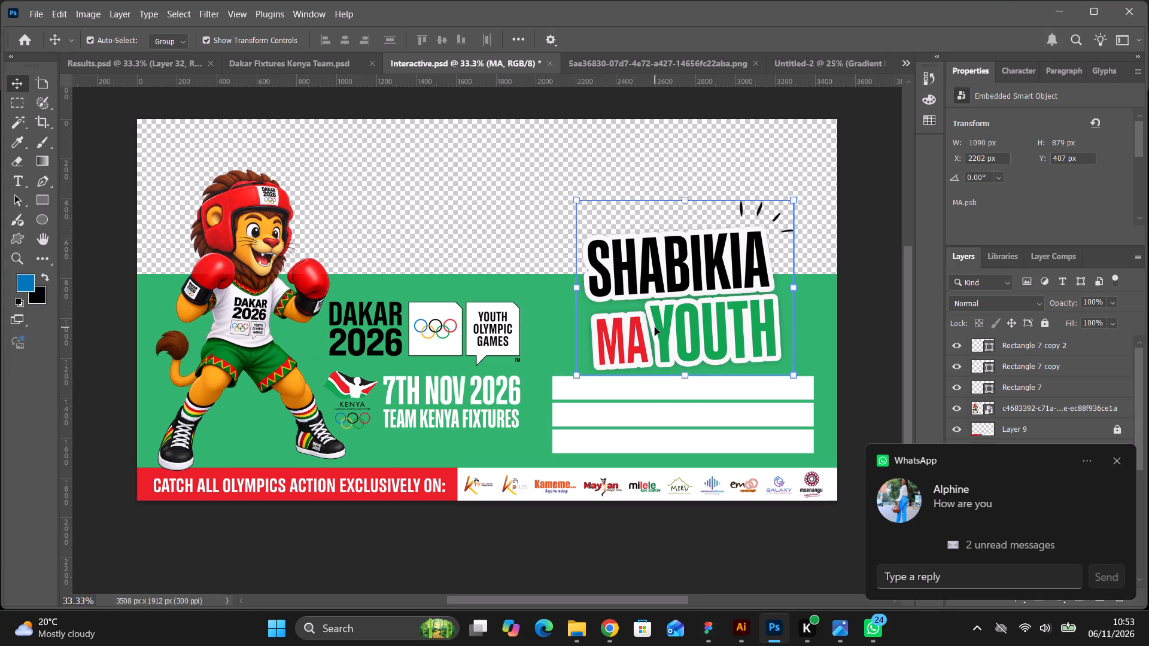
Dismiss the WhatsApp message notification covering the layers list.
left_click(1115, 458)
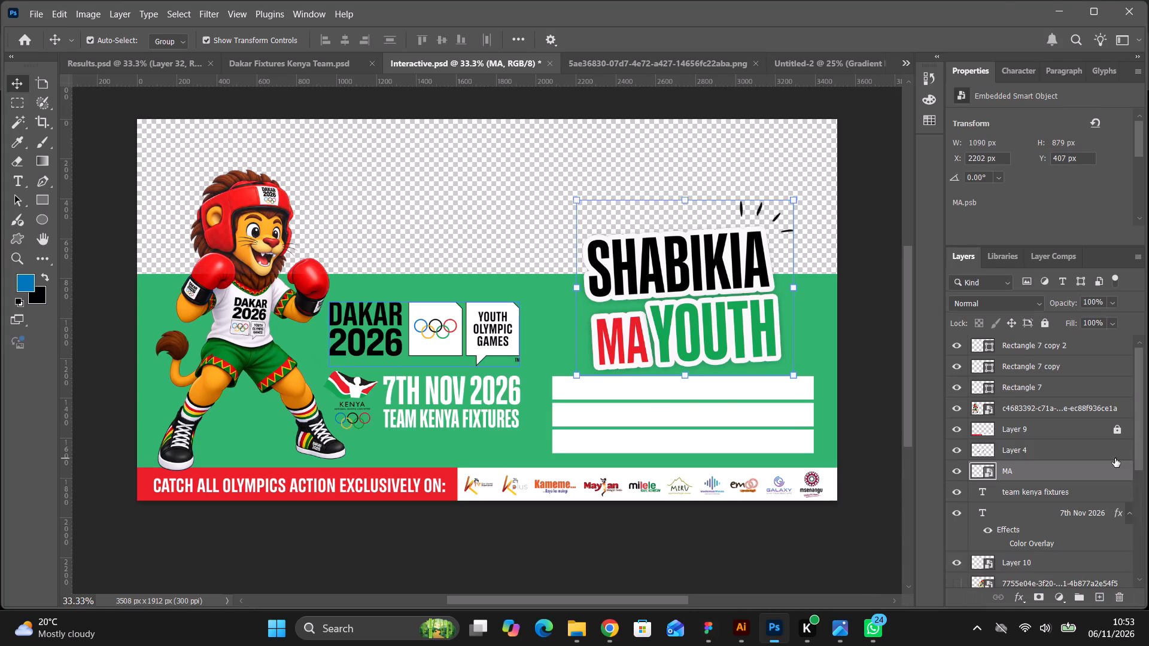
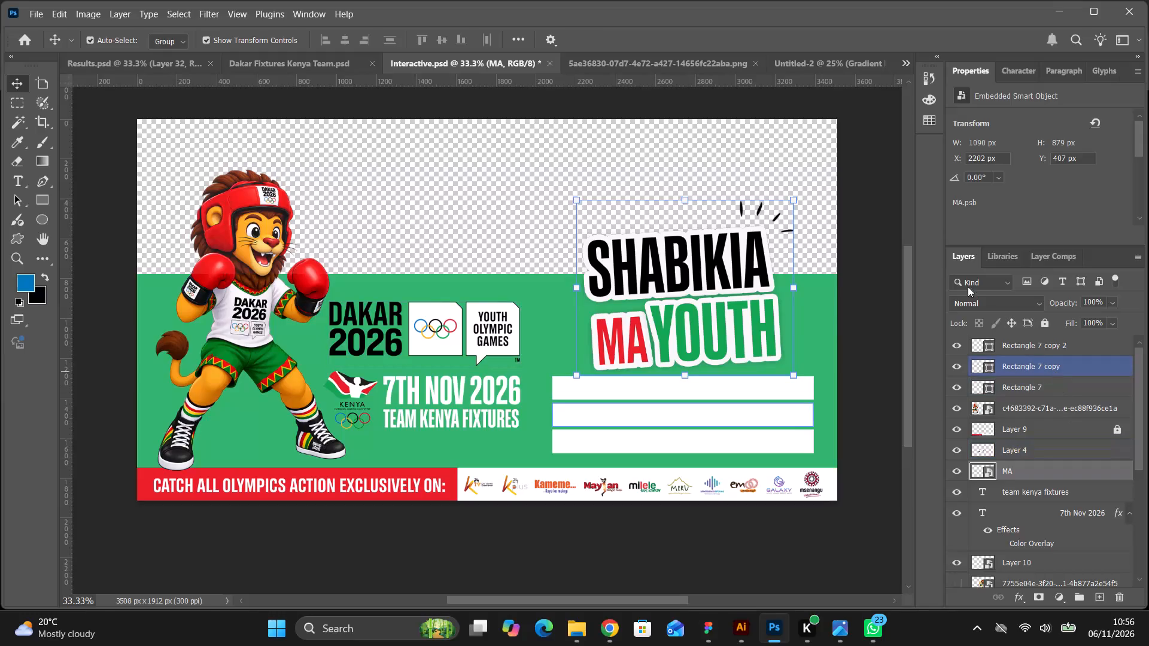
Deselect the Shabikia Ma Youth graphic so that no layer is selected.
left_click(795, 148)
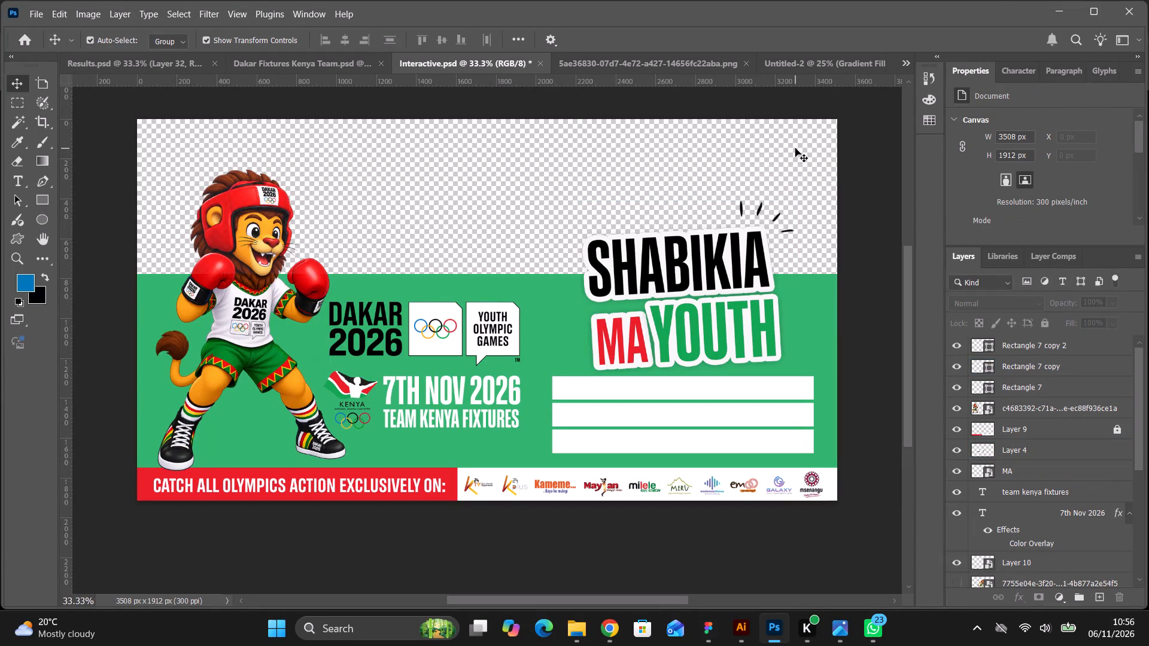